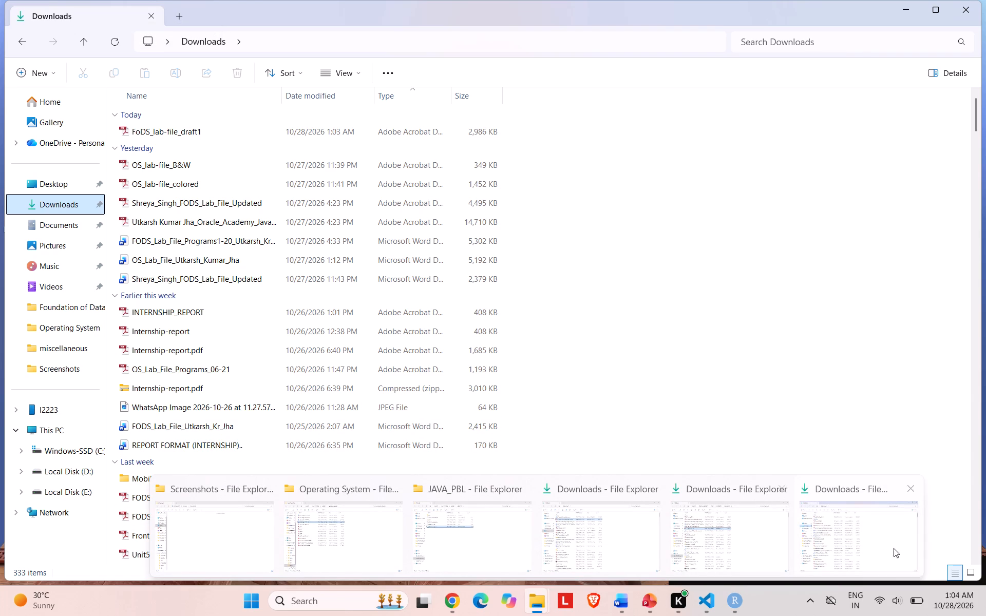
Close the three Downloads windows, the JAVA_PBL window and the Operating System window, keeping the Screenshots folder window open.
{"action": "left_click", "coordinate": [911, 488]}
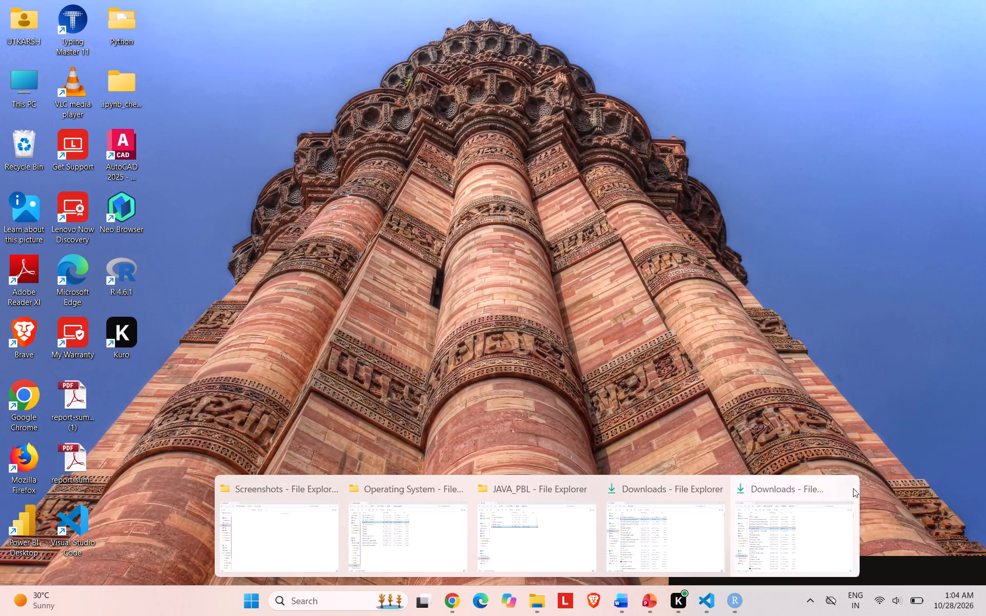
{"action": "left_click", "coordinate": [852, 488]}
{"action": "left_click", "coordinate": [786, 487]}
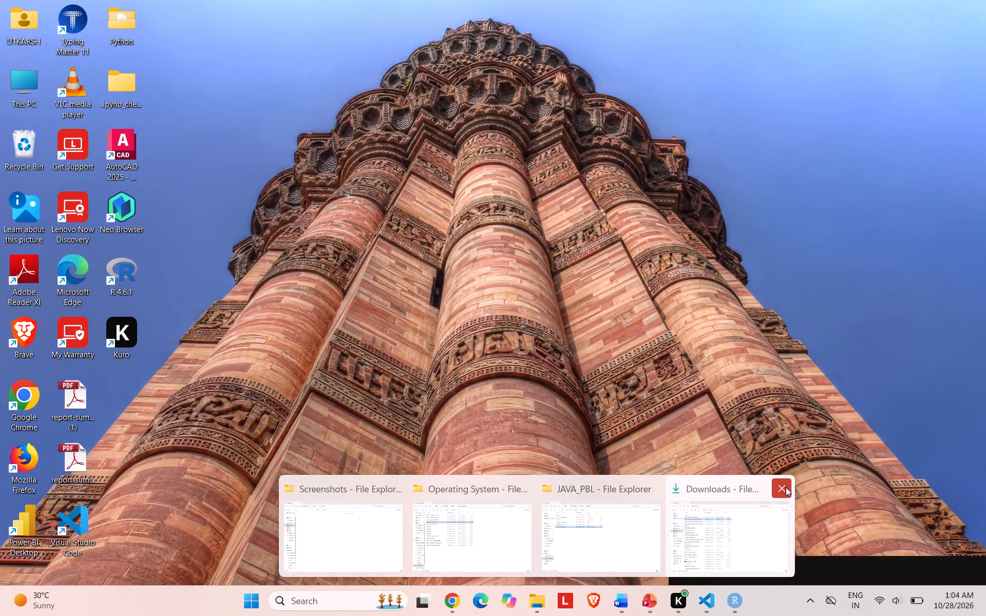
{"action": "left_click", "coordinate": [718, 488]}
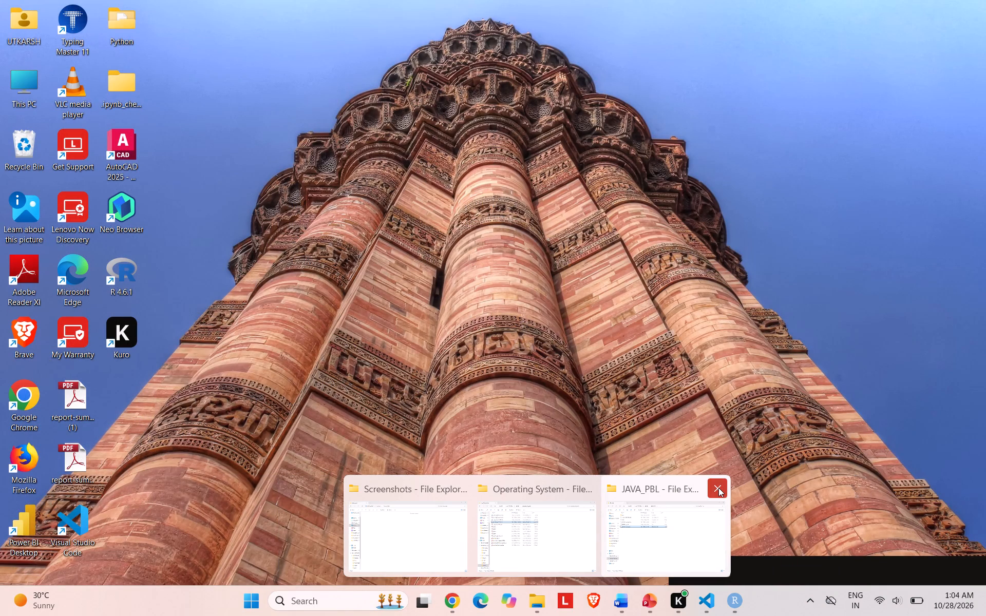
{"action": "left_click", "coordinate": [647, 489]}
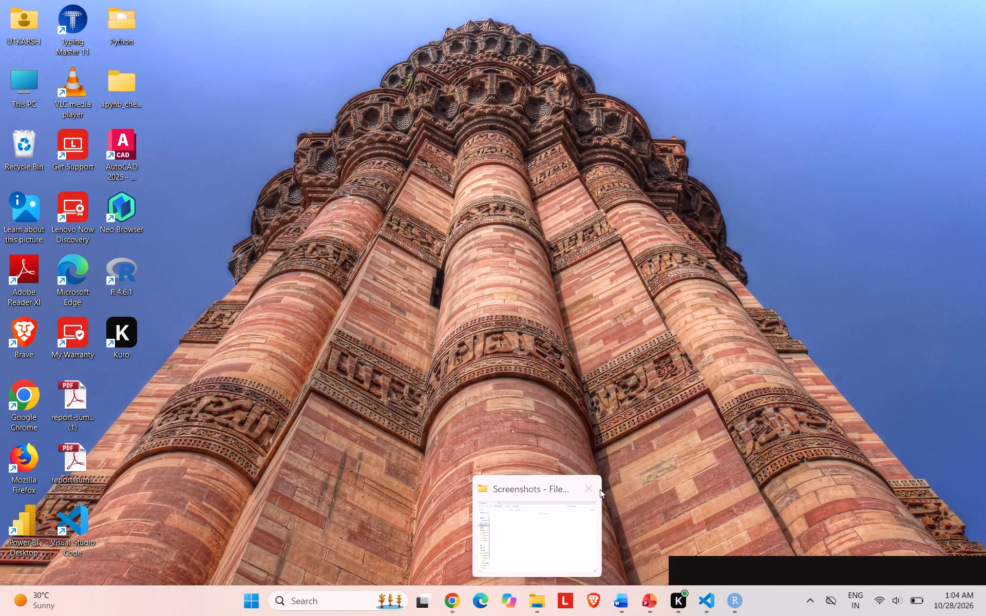
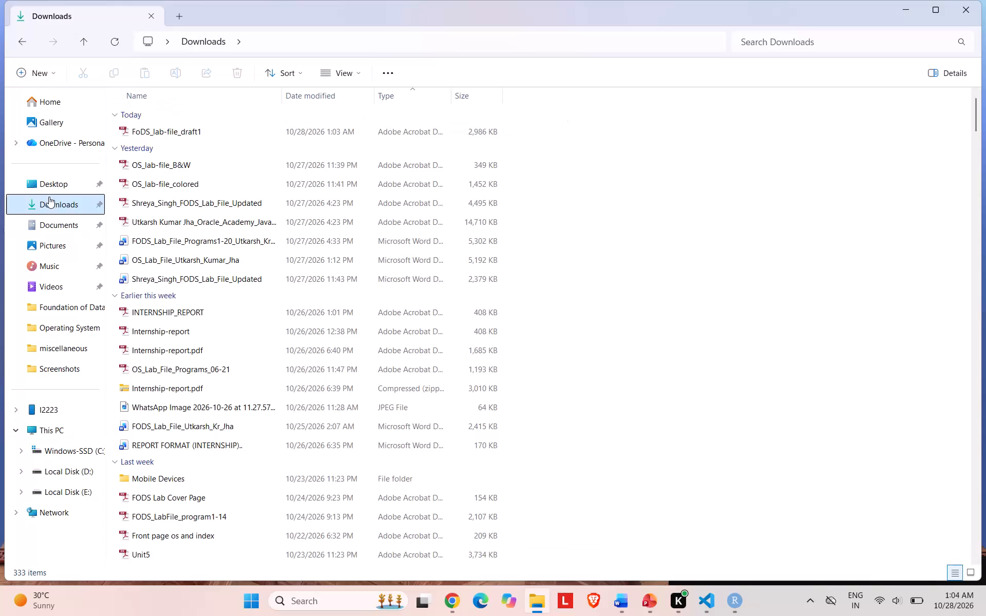
In a new File Explorer tab, open FODS_LabFile_final_pr1-14 from SEM III > Foundation of Data Science on Local Disk (D:).
{"action": "left_click", "coordinate": [180, 20]}
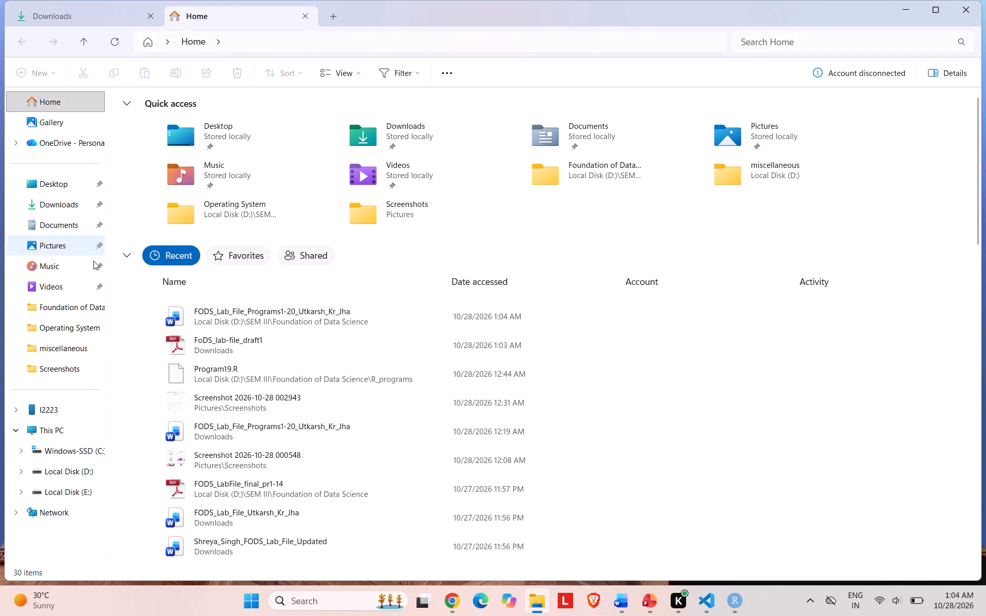
{"action": "double_click", "coordinate": [50, 463]}
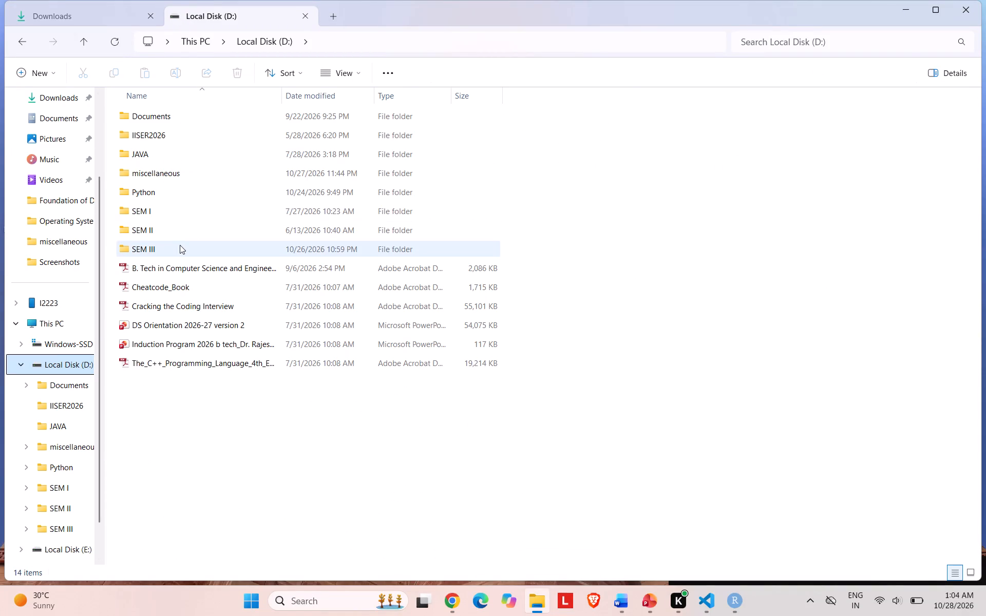
{"action": "double_click", "coordinate": [180, 245]}
{"action": "double_click", "coordinate": [168, 171]}
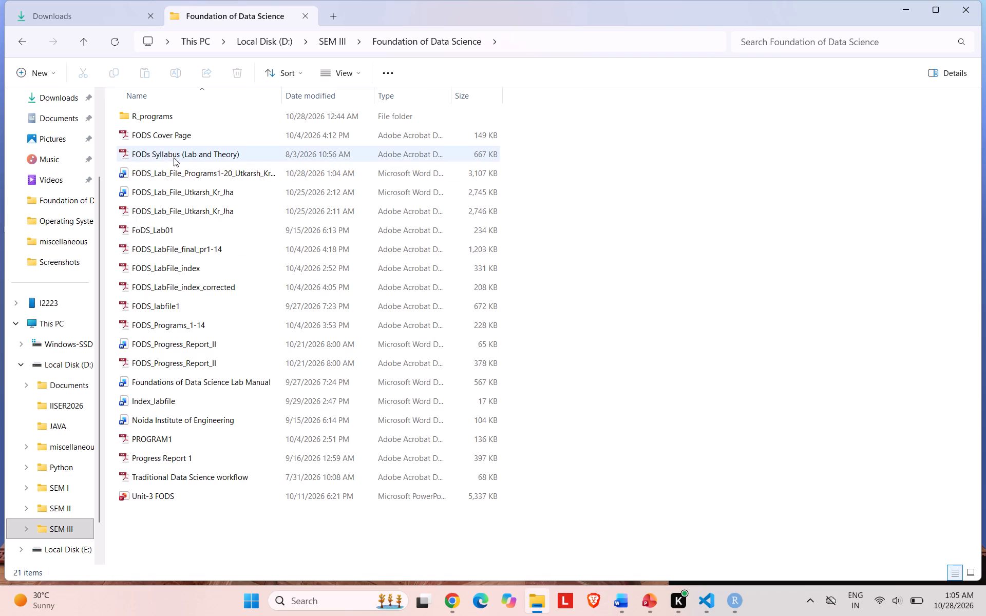
{"action": "double_click", "coordinate": [195, 245]}
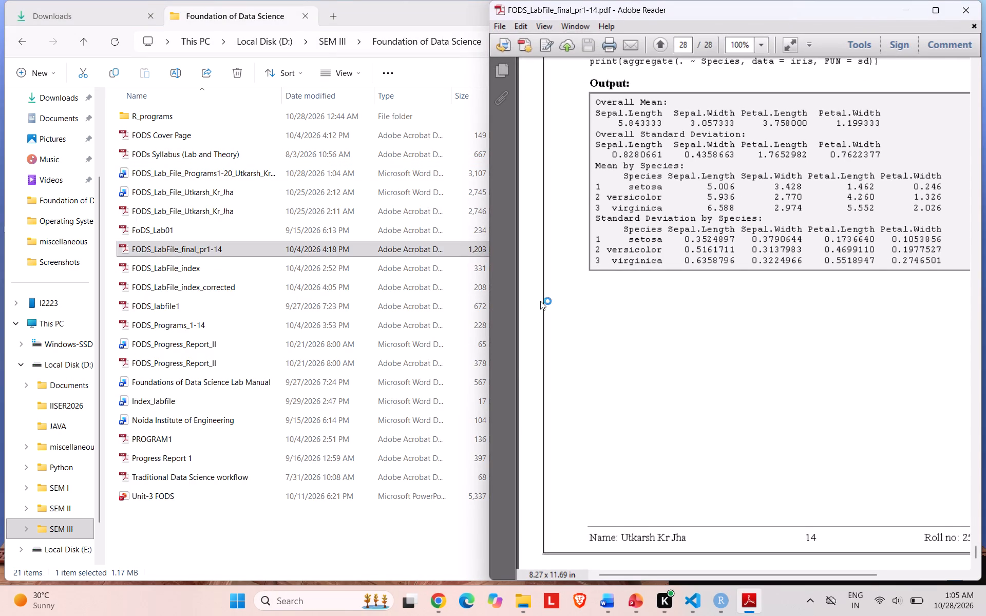
Review the experiment index page of the lab file PDF and close the document.
{"action": "scroll", "coordinate": [540, 301], "scroll_direction": "up", "scroll_amount": 11}
{"action": "scroll", "coordinate": [540, 301], "scroll_direction": "up", "scroll_amount": 20}
{"action": "scroll", "coordinate": [540, 301], "scroll_direction": "up", "scroll_amount": 20}
{"action": "scroll", "coordinate": [540, 301], "scroll_direction": "up", "scroll_amount": 20}
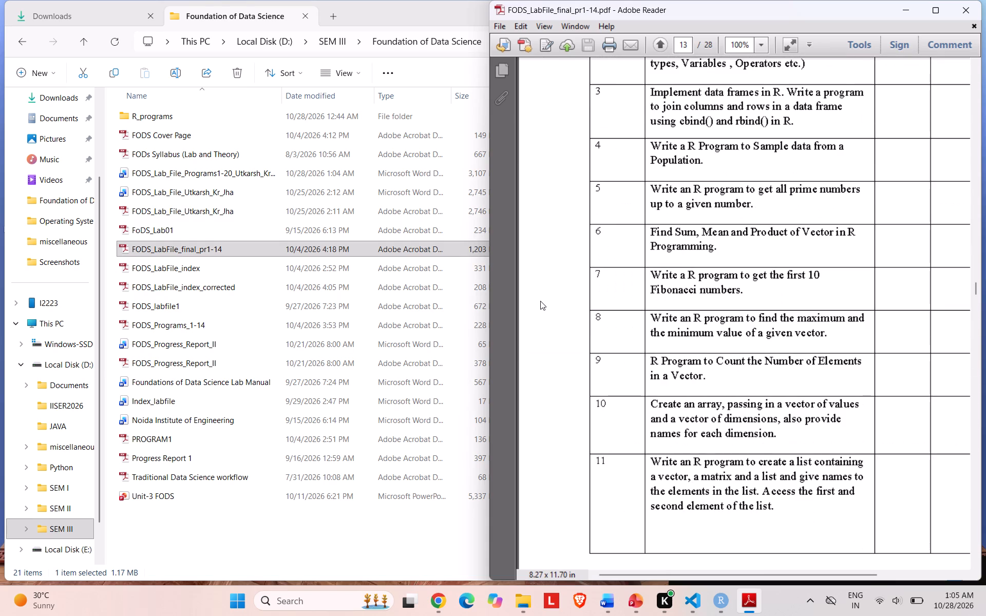
{"action": "scroll", "coordinate": [540, 301], "scroll_direction": "up", "scroll_amount": 2}
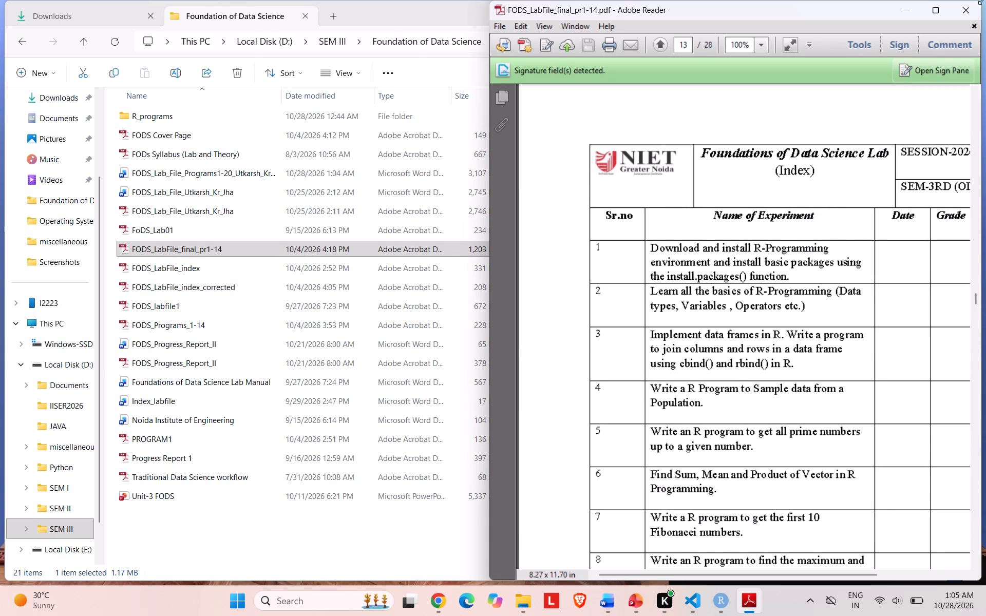
{"action": "left_click", "coordinate": [969, 7]}
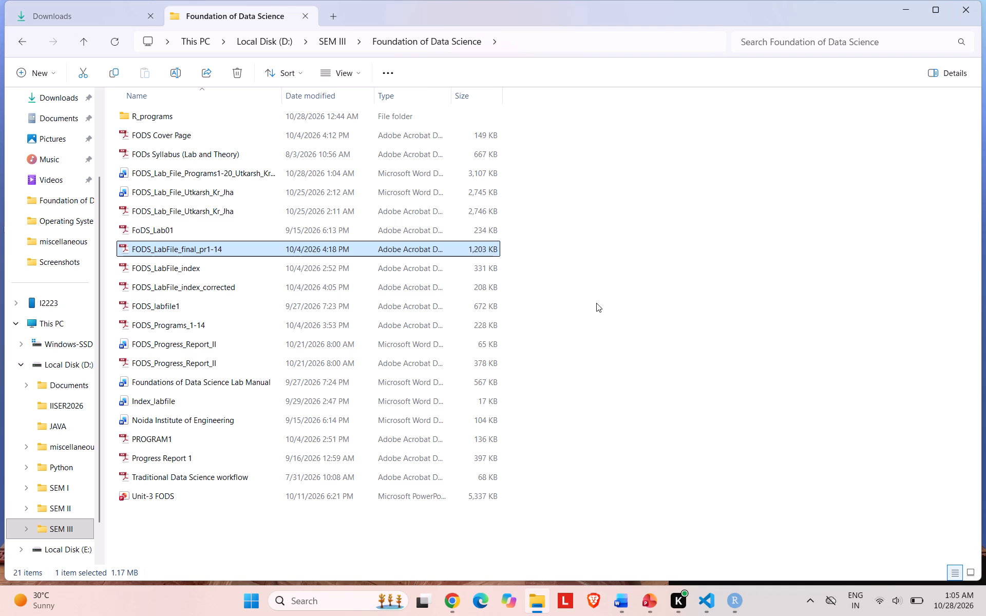
Switch to Chrome and load FODS_LabFile_final_pr1-14 into iLovePDF's Split PDF tool.
{"action": "left_click", "coordinate": [448, 609]}
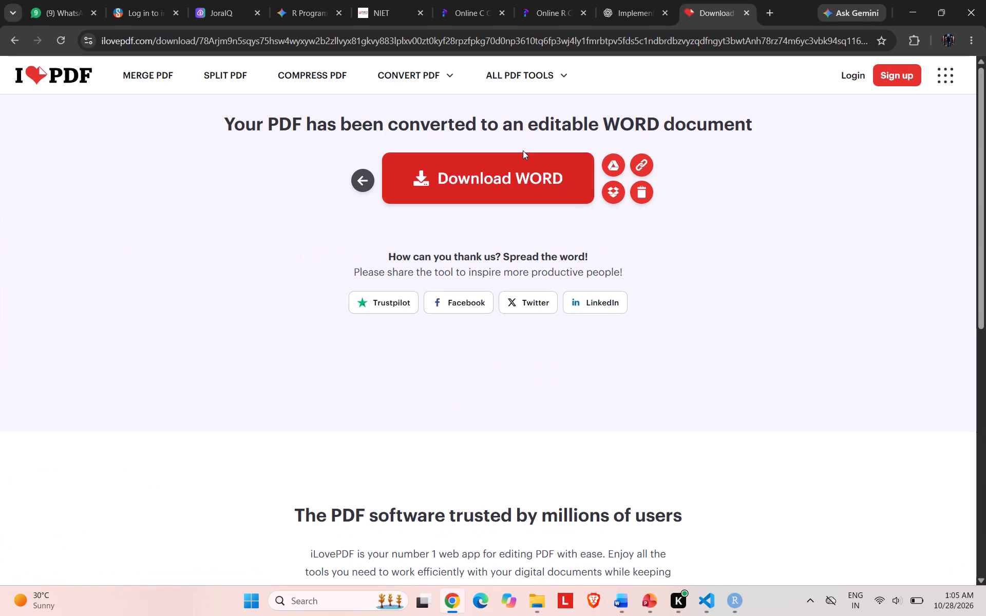
{"action": "left_click", "coordinate": [236, 70]}
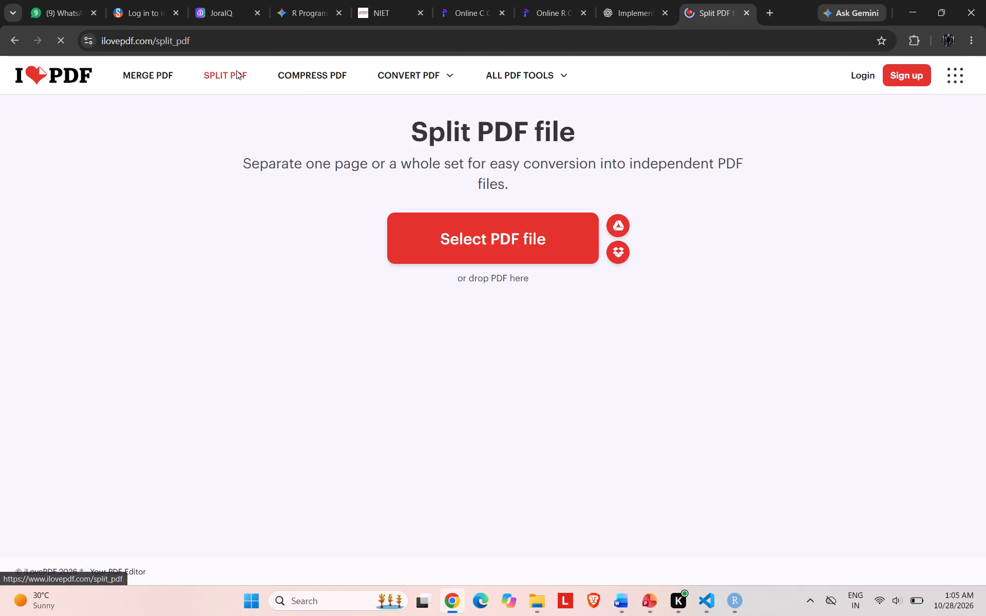
{"action": "left_click", "coordinate": [474, 245]}
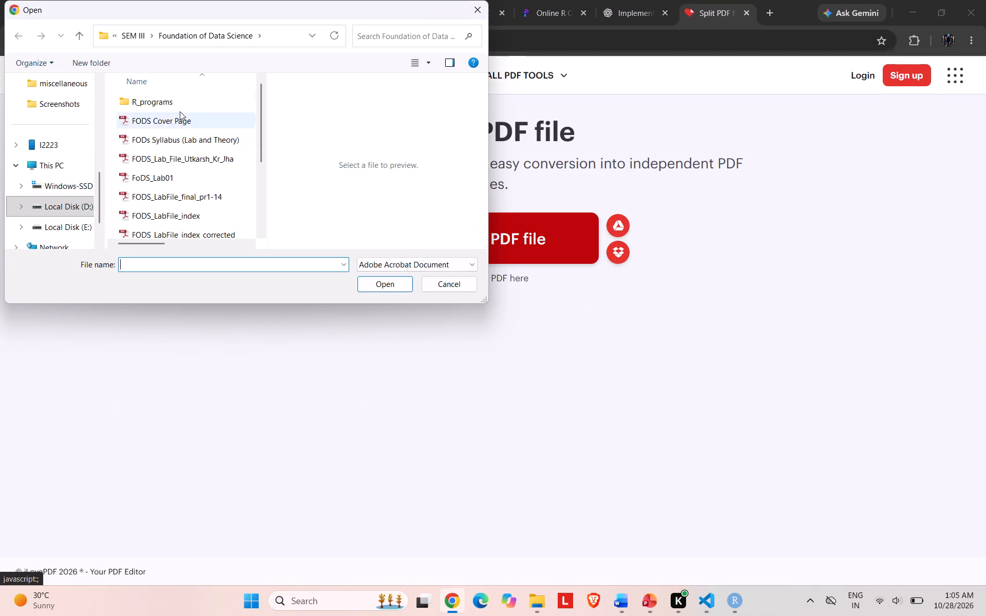
{"action": "left_click", "coordinate": [212, 200]}
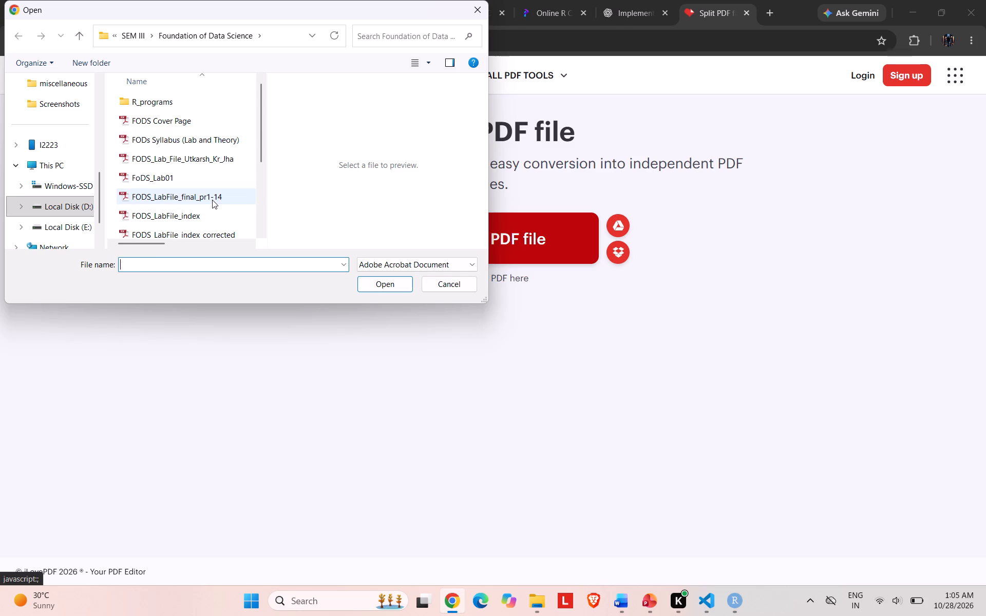
{"action": "left_click", "coordinate": [400, 286]}
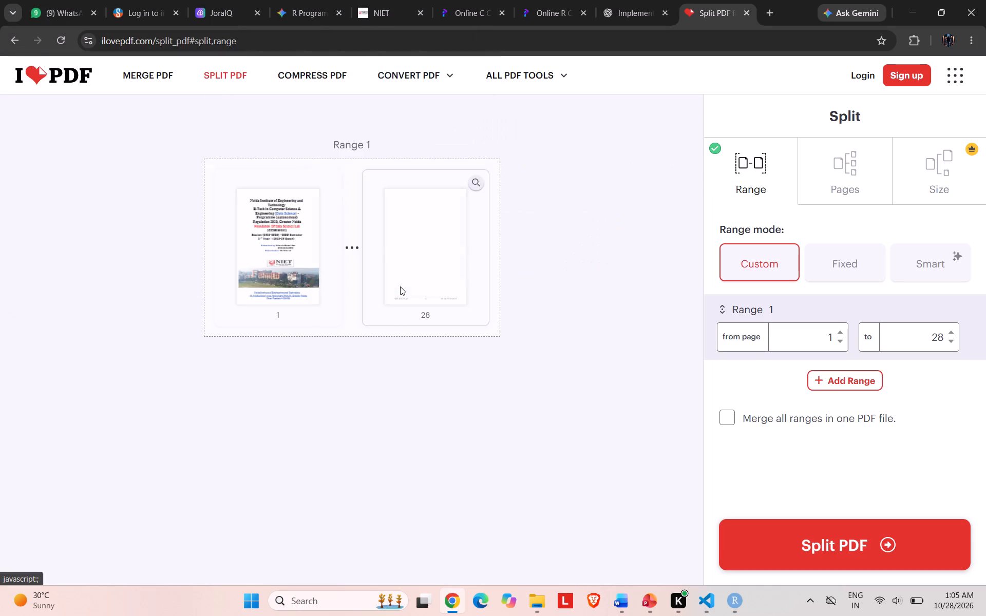
Split the PDF by selected pages, extracting only page 13, the experiment index page.
{"action": "left_click", "coordinate": [856, 180]}
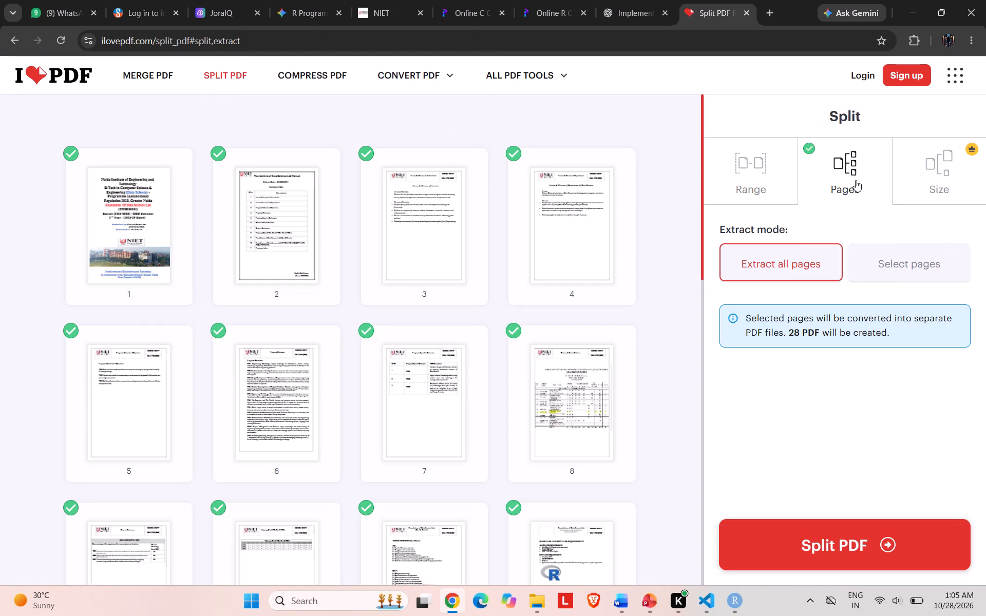
{"action": "scroll", "coordinate": [667, 313], "scroll_direction": "down", "scroll_amount": 2}
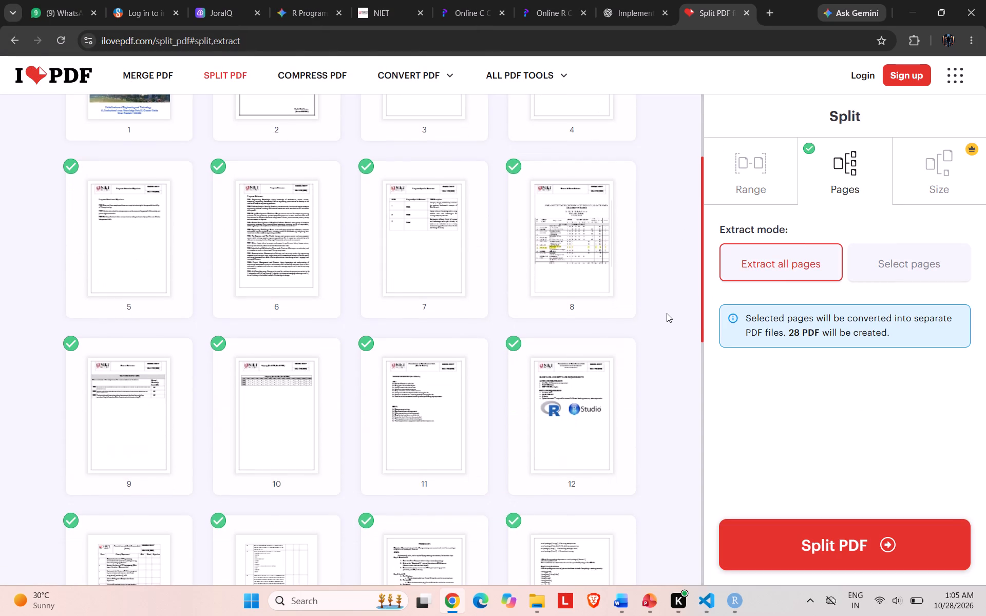
{"action": "scroll", "coordinate": [667, 313], "scroll_direction": "down", "scroll_amount": 3}
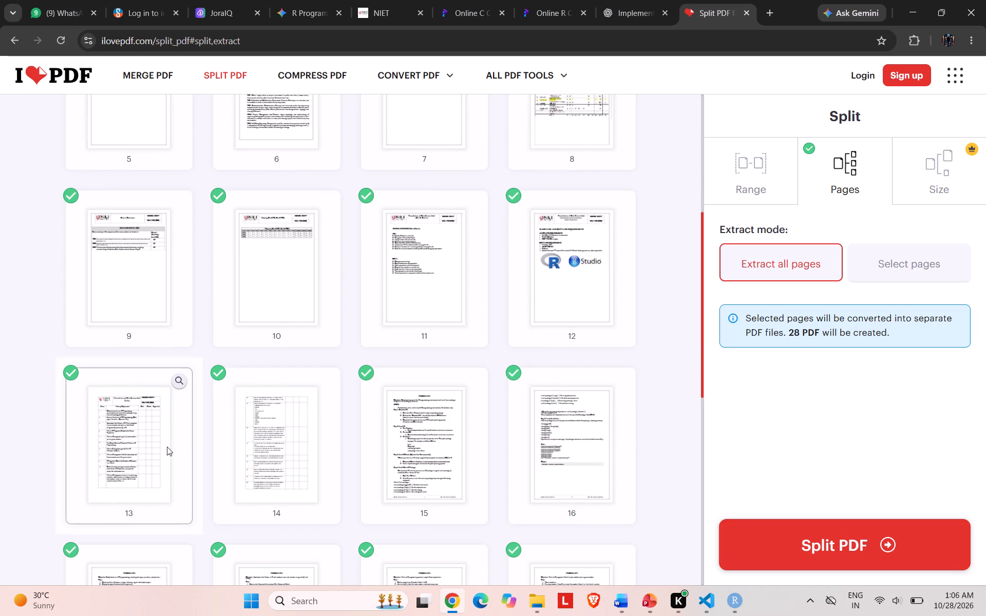
{"action": "left_click", "coordinate": [893, 250]}
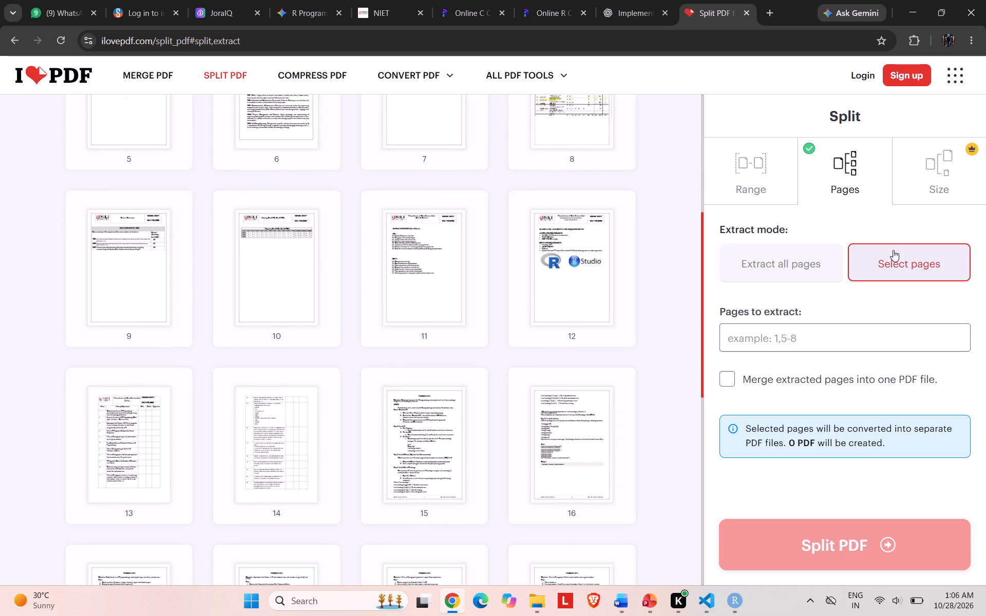
{"action": "left_click", "coordinate": [134, 500]}
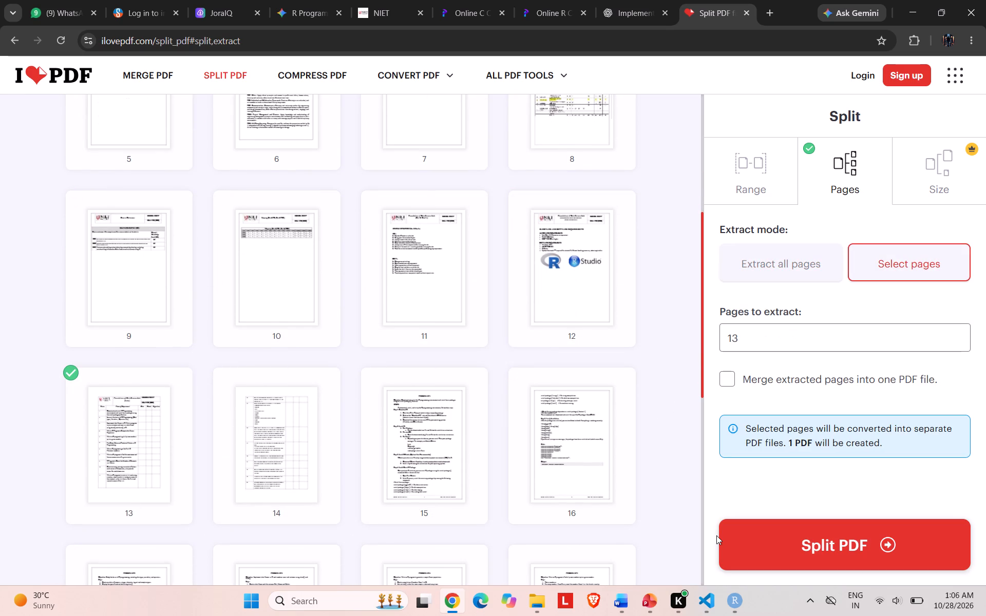
{"action": "scroll", "coordinate": [666, 465], "scroll_direction": "down", "scroll_amount": 4}
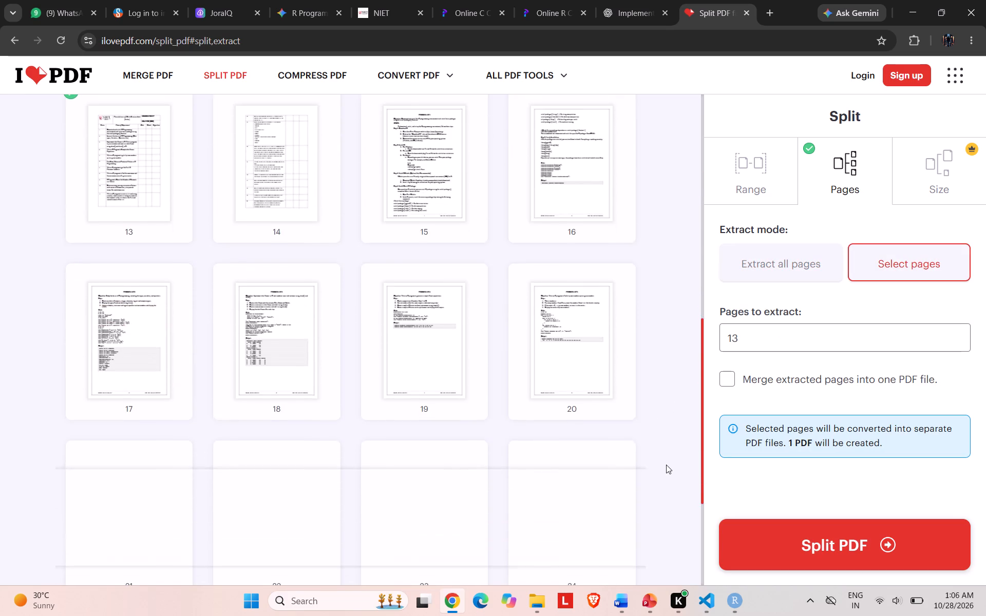
{"action": "scroll", "coordinate": [666, 465], "scroll_direction": "down", "scroll_amount": 1}
{"action": "scroll", "coordinate": [666, 465], "scroll_direction": "up", "scroll_amount": 8}
{"action": "scroll", "coordinate": [666, 465], "scroll_direction": "down", "scroll_amount": 2}
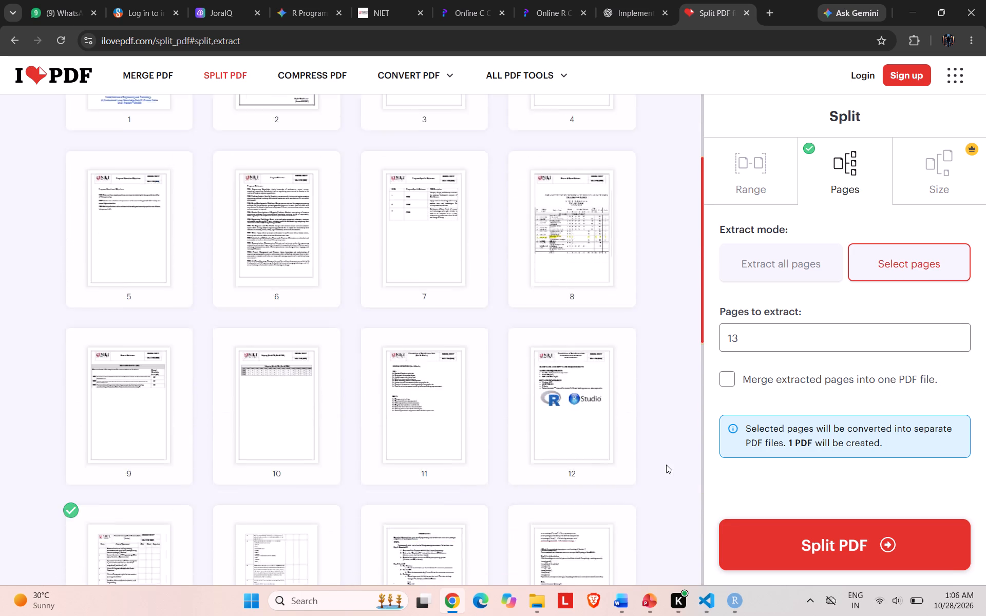
{"action": "scroll", "coordinate": [666, 465], "scroll_direction": "down", "scroll_amount": 2}
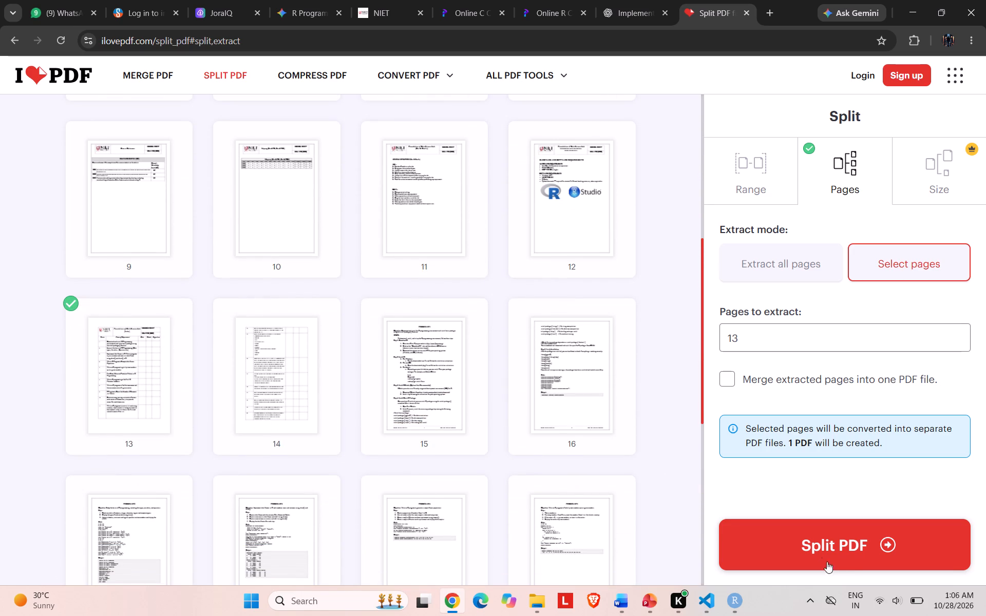
{"action": "left_click", "coordinate": [847, 555]}
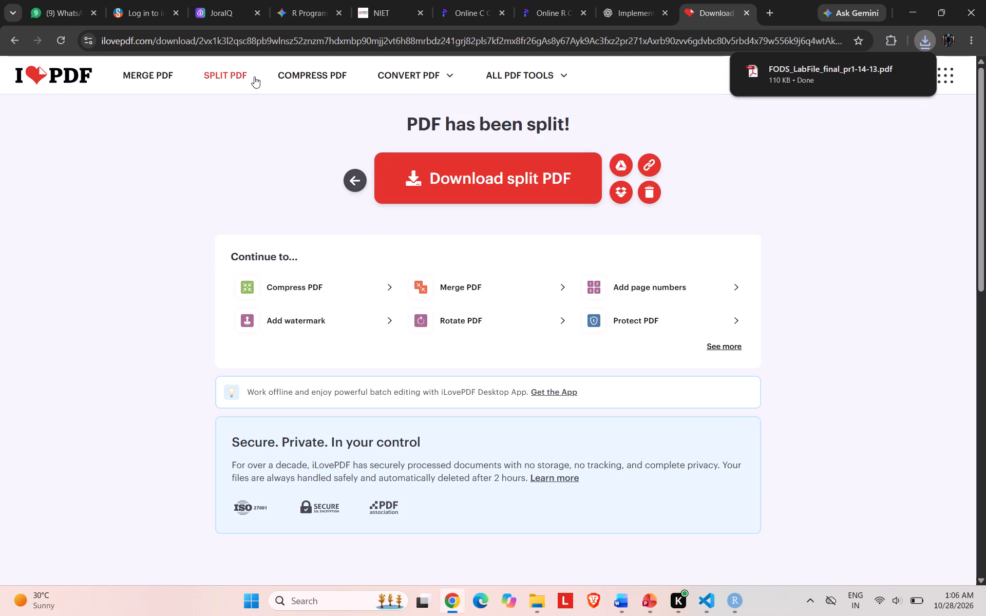
Start a new PDF split and load FoDS_lab-file_draft1 from the Downloads folder.
{"action": "left_click", "coordinate": [217, 73]}
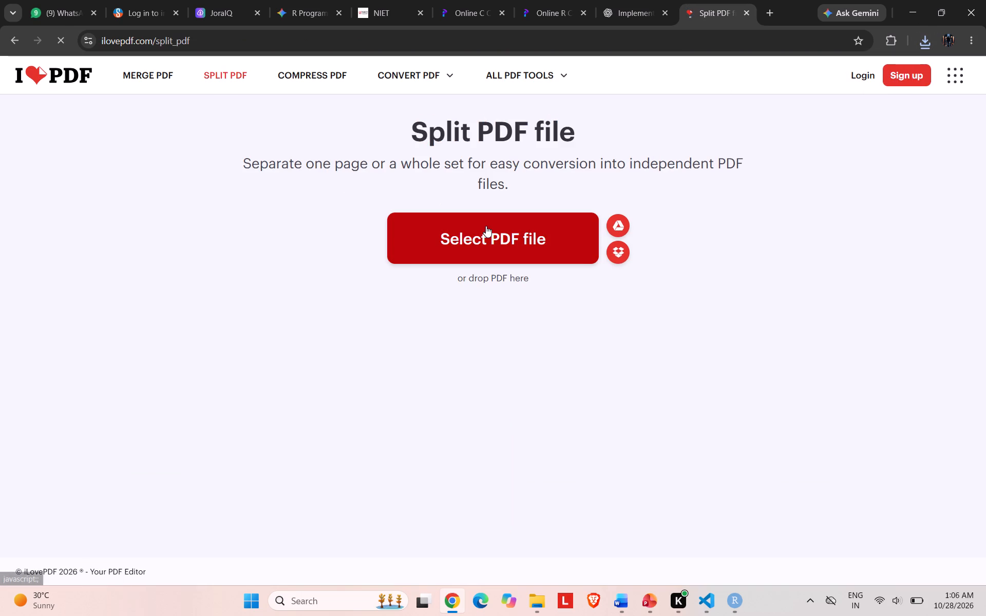
{"action": "left_click", "coordinate": [486, 226]}
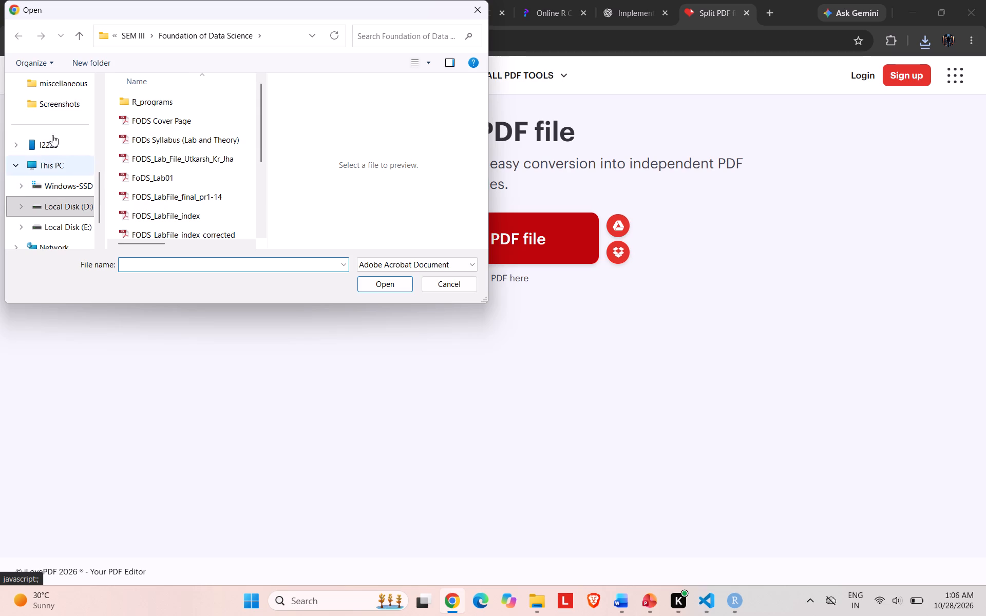
{"action": "scroll", "coordinate": [48, 124], "scroll_direction": "up", "scroll_amount": 4}
{"action": "double_click", "coordinate": [52, 185]}
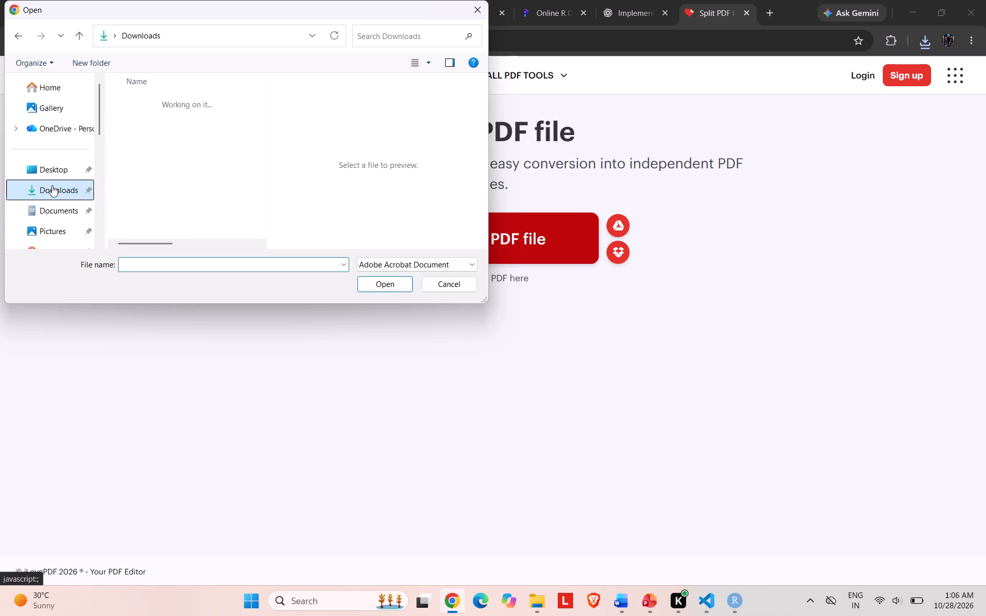
{"action": "double_click", "coordinate": [168, 134]}
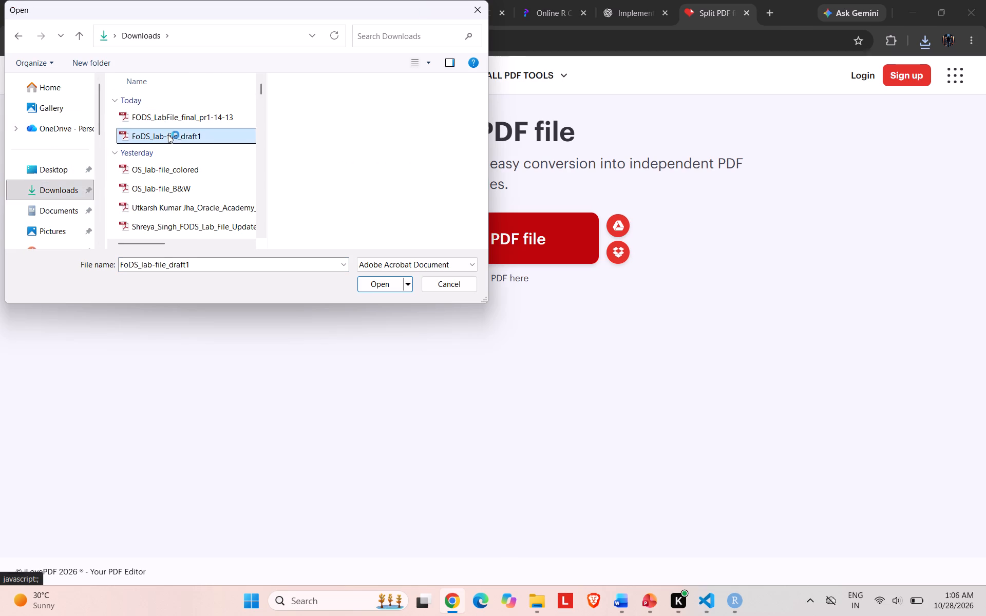
Set the draft to be split by selected pages and choose page 1, the cover page, for extraction.
{"action": "left_click", "coordinate": [860, 169]}
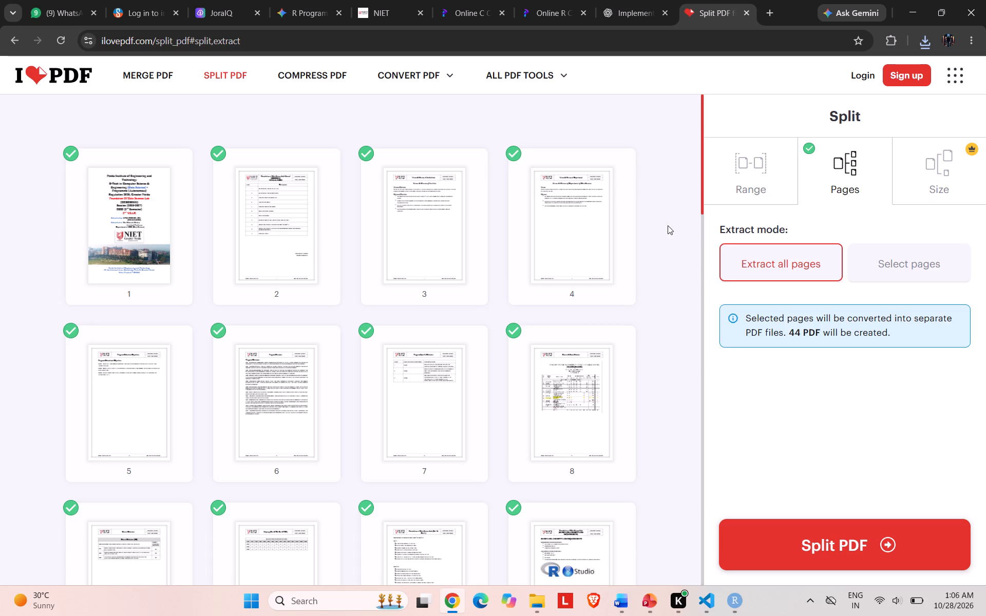
{"action": "left_click", "coordinate": [860, 262]}
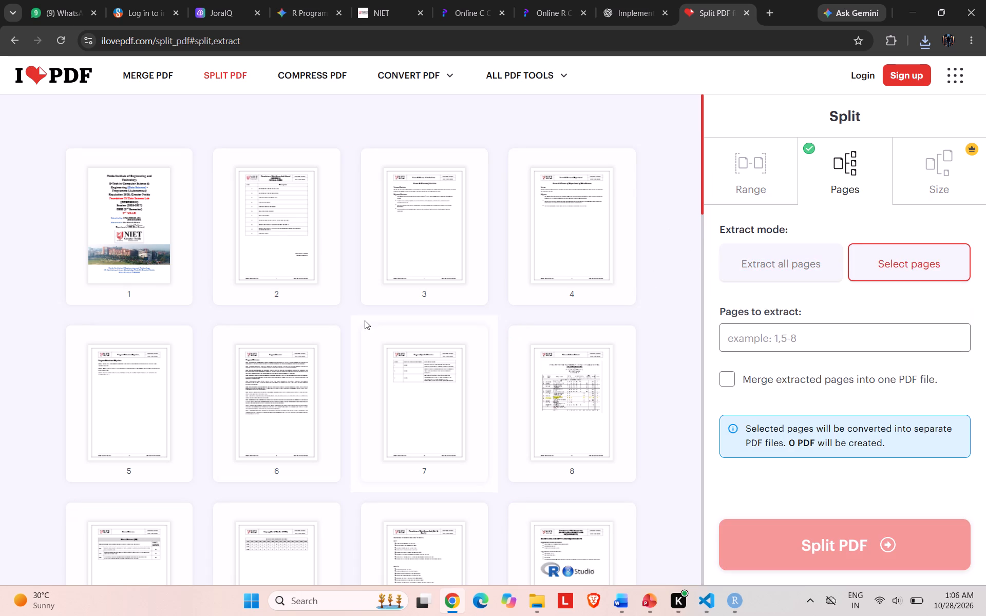
{"action": "left_click", "coordinate": [111, 287]}
Look through the draft's page thumbnails, from the cover to the program pages, to decide which pages to extract.
{"action": "scroll", "coordinate": [0, 332], "scroll_direction": "down", "scroll_amount": 1}
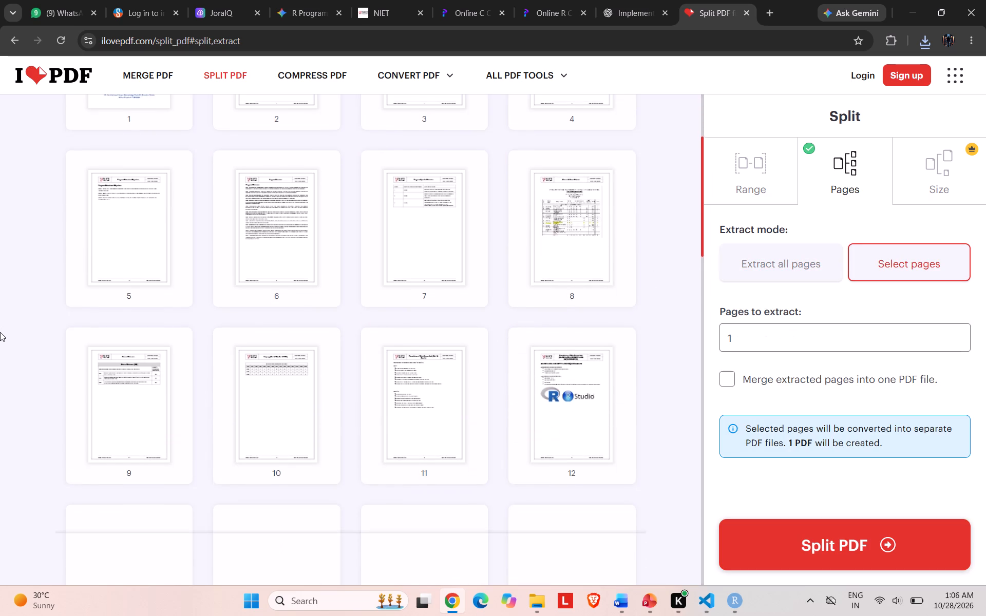
{"action": "scroll", "coordinate": [0, 332], "scroll_direction": "down", "scroll_amount": 5}
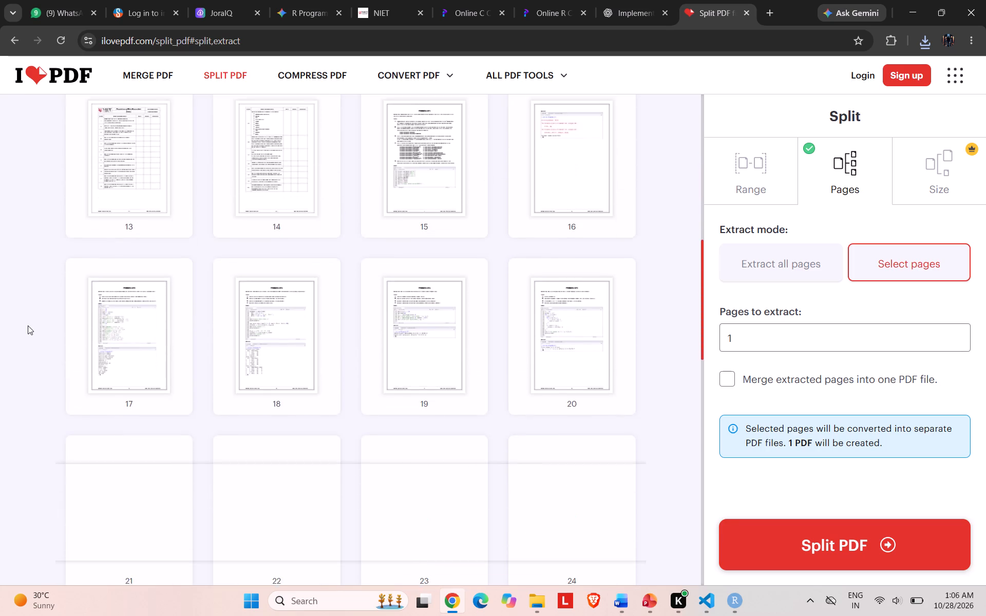
{"action": "scroll", "coordinate": [28, 325], "scroll_direction": "down", "scroll_amount": 1}
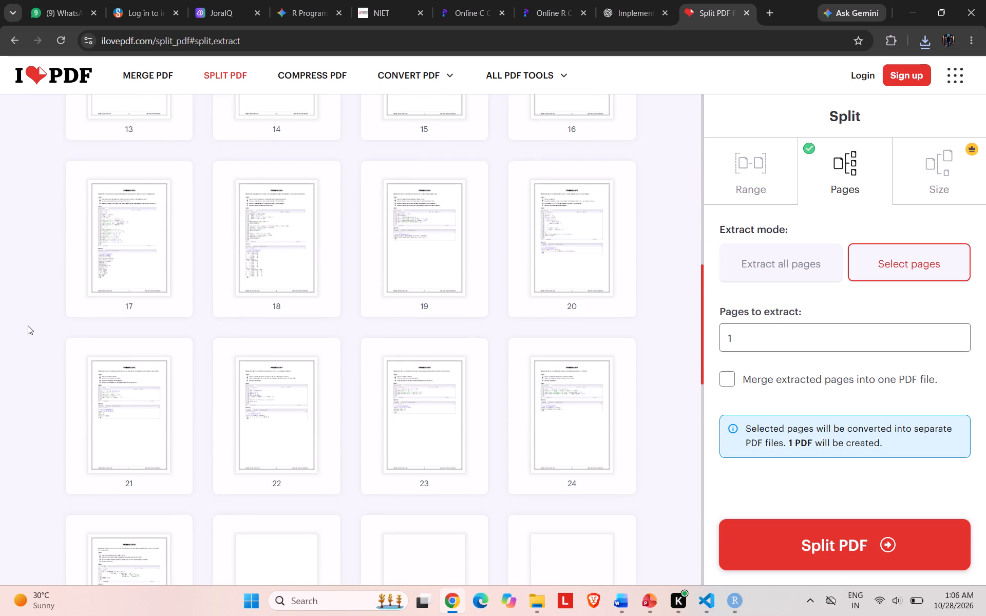
{"action": "scroll", "coordinate": [28, 325], "scroll_direction": "up", "scroll_amount": 4}
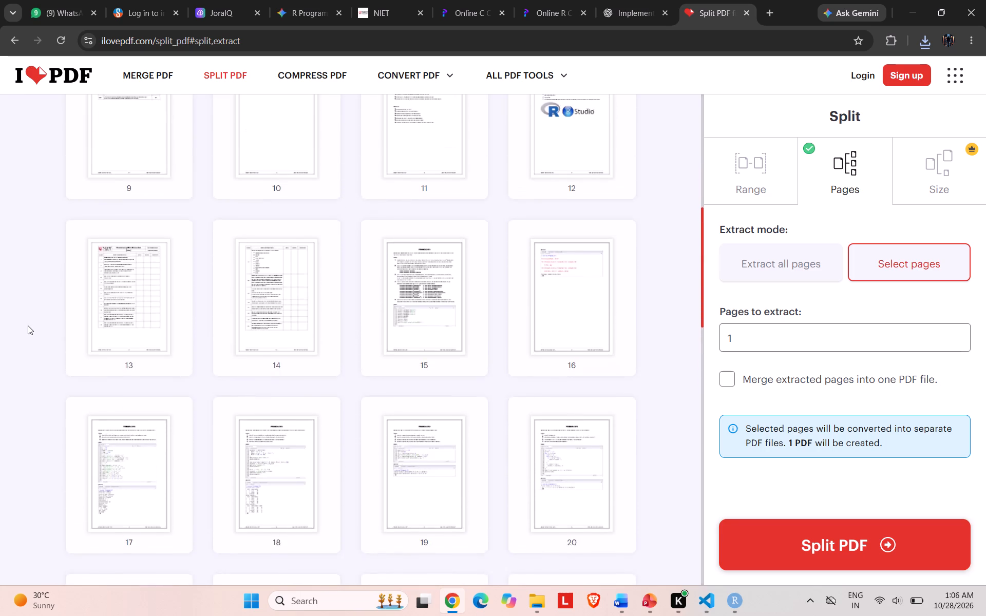
{"action": "scroll", "coordinate": [28, 325], "scroll_direction": "up", "scroll_amount": 4}
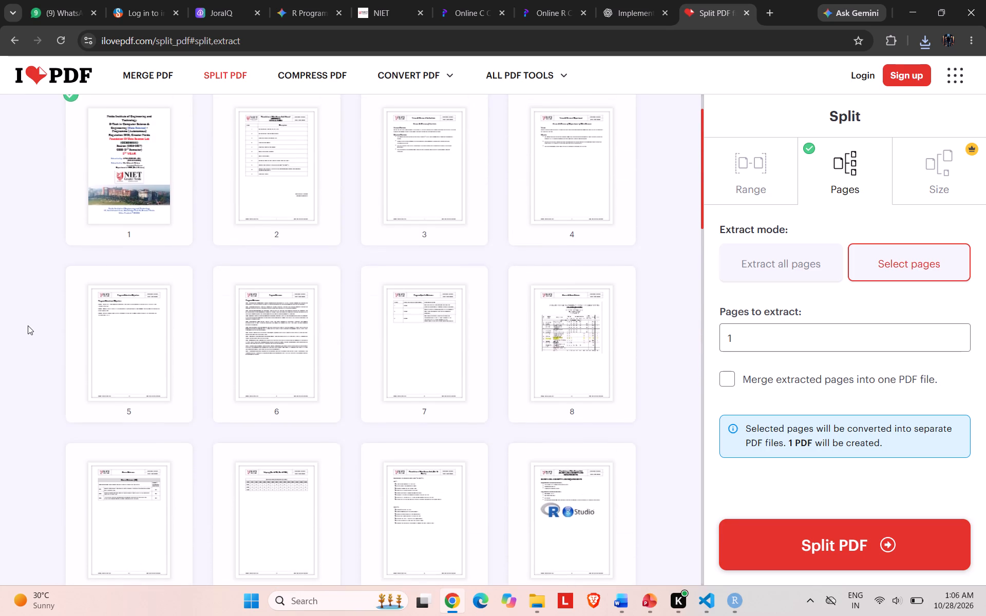
{"action": "scroll", "coordinate": [28, 325], "scroll_direction": "up", "scroll_amount": 1}
{"action": "scroll", "coordinate": [28, 325], "scroll_direction": "down", "scroll_amount": 6}
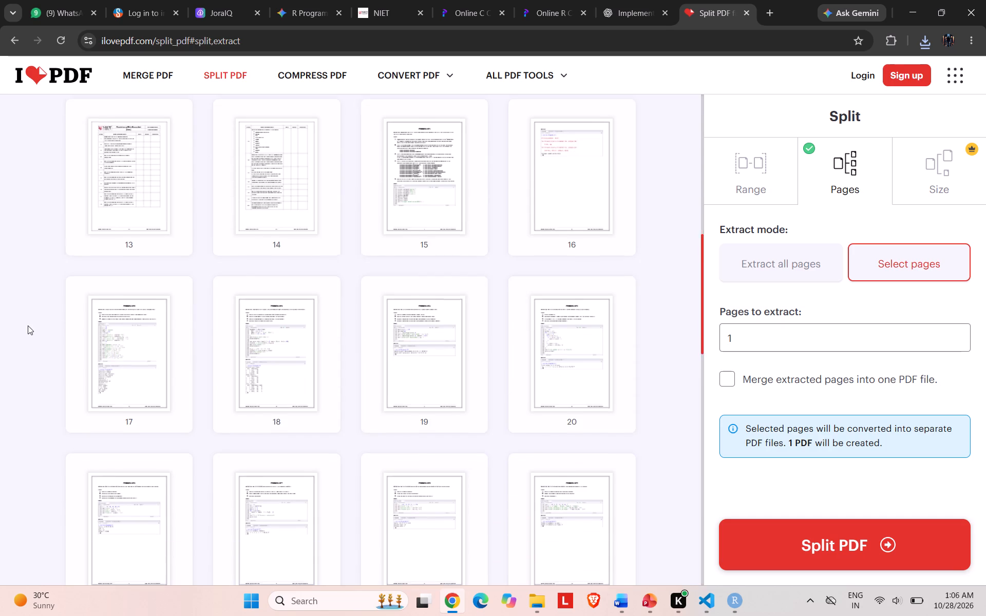
{"action": "scroll", "coordinate": [28, 325], "scroll_direction": "down", "scroll_amount": 5}
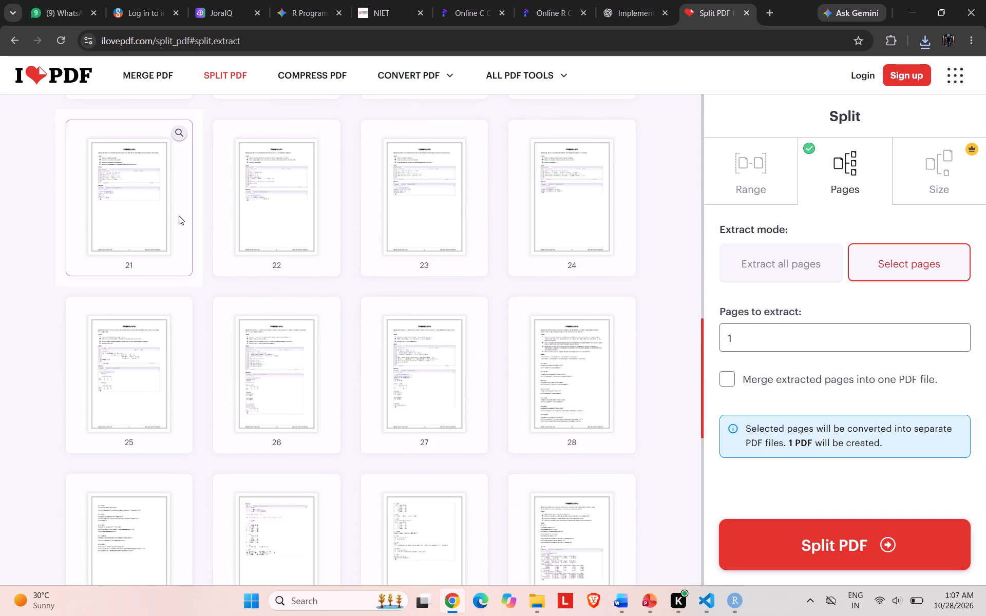
{"action": "scroll", "coordinate": [27, 283], "scroll_direction": "up", "scroll_amount": 3}
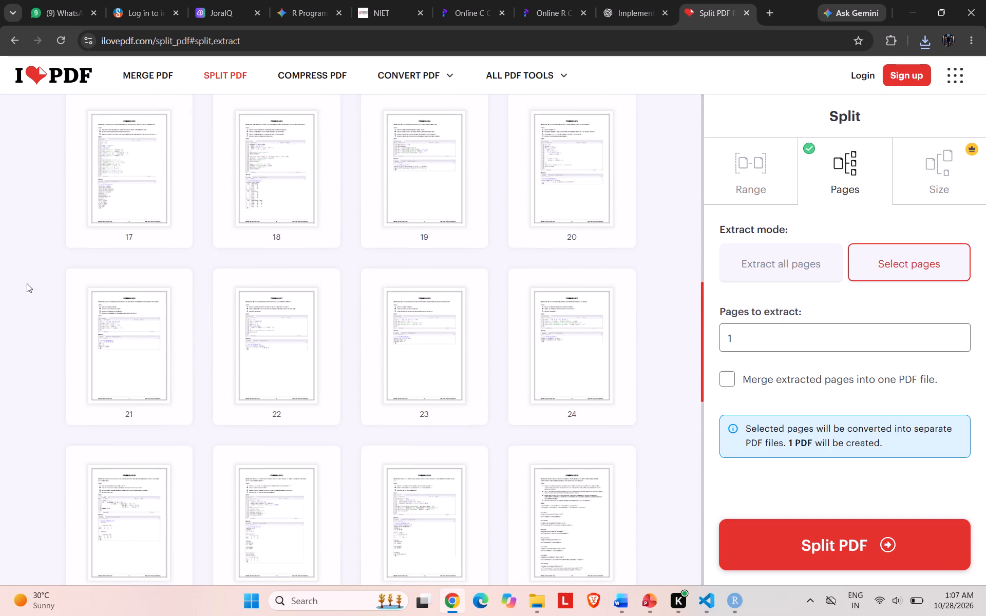
{"action": "scroll", "coordinate": [27, 283], "scroll_direction": "up", "scroll_amount": 1}
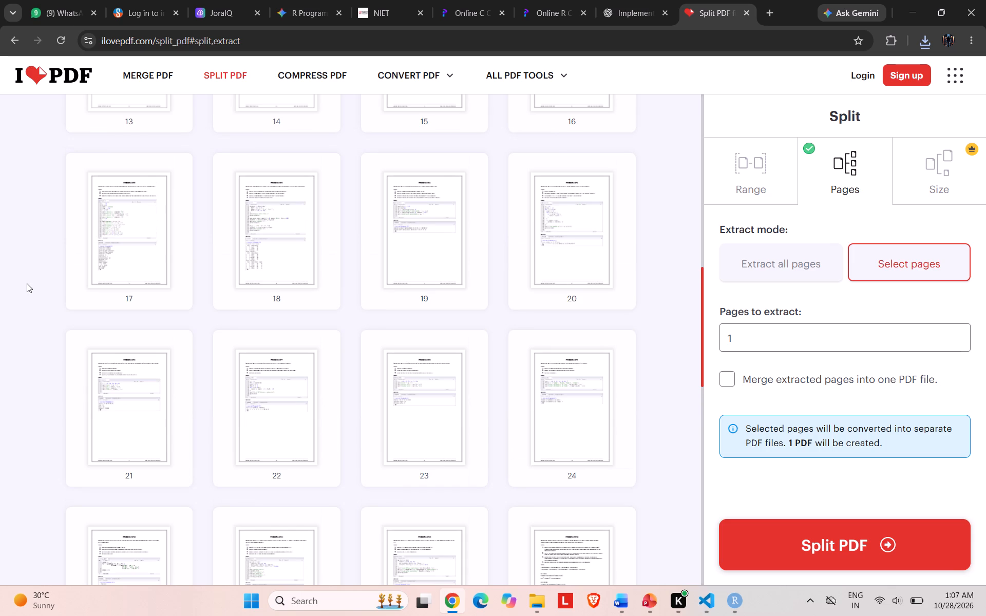
{"action": "scroll", "coordinate": [27, 283], "scroll_direction": "down", "scroll_amount": 3}
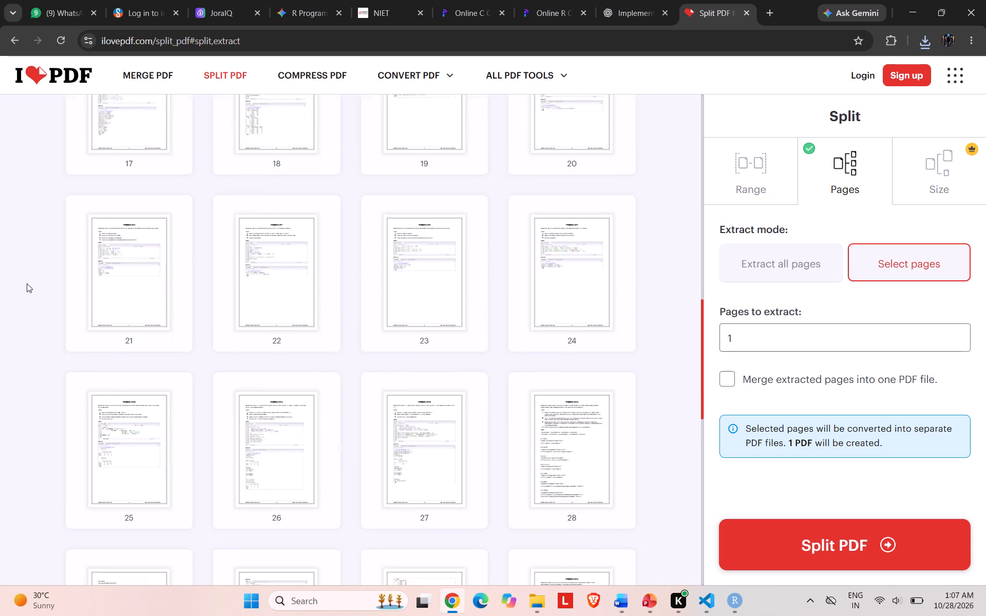
Add pages 44, 43, 41, 39, 34, 36, 30 and 32 of the draft to the pages selected for extraction.
{"action": "scroll", "coordinate": [27, 283], "scroll_direction": "down", "scroll_amount": 10}
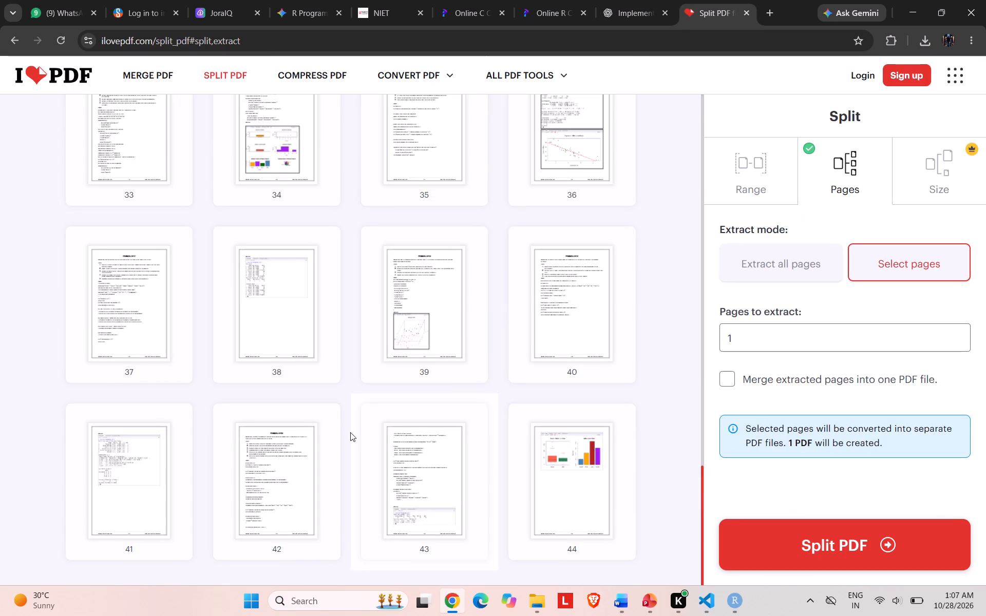
{"action": "left_click", "coordinate": [567, 439]}
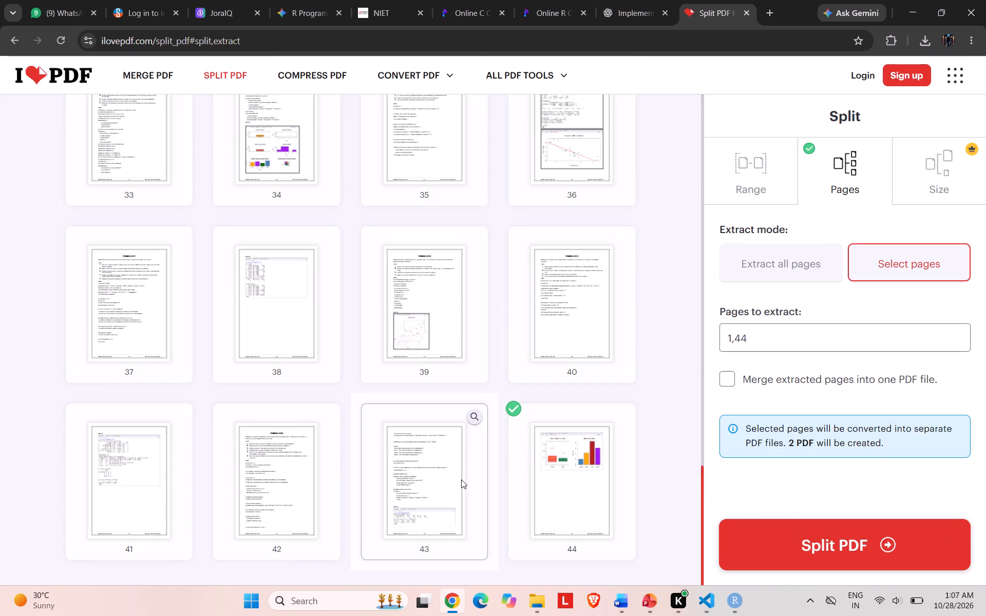
{"action": "left_click", "coordinate": [461, 479]}
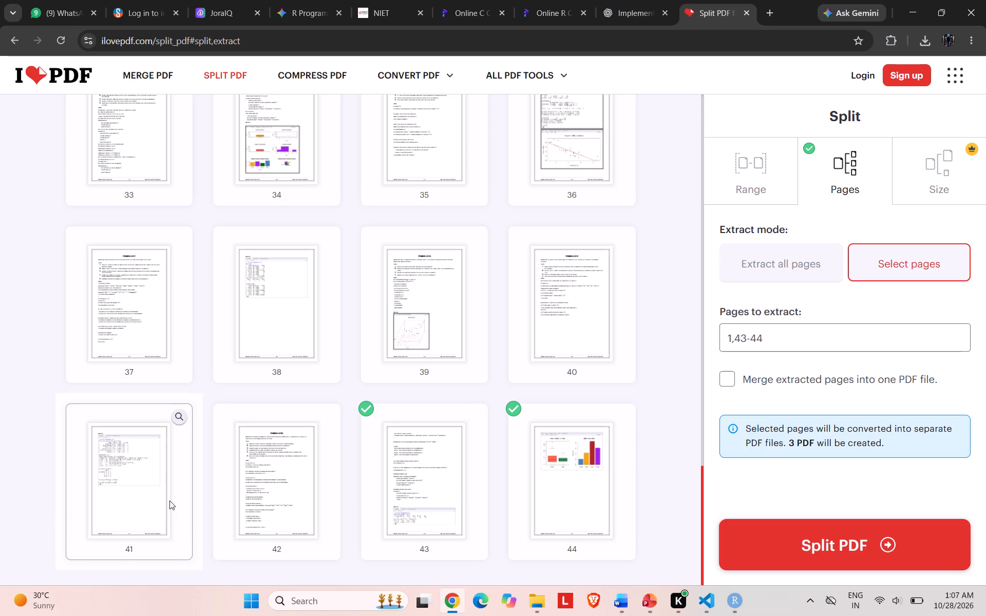
{"action": "left_click", "coordinate": [169, 500]}
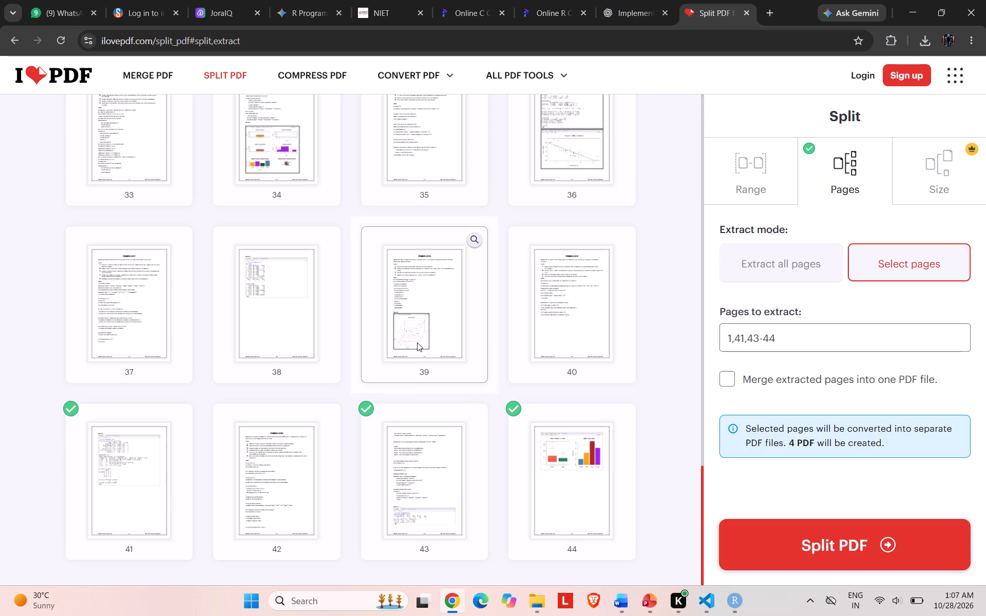
{"action": "left_click", "coordinate": [417, 342]}
{"action": "scroll", "coordinate": [343, 313], "scroll_direction": "up", "scroll_amount": 2}
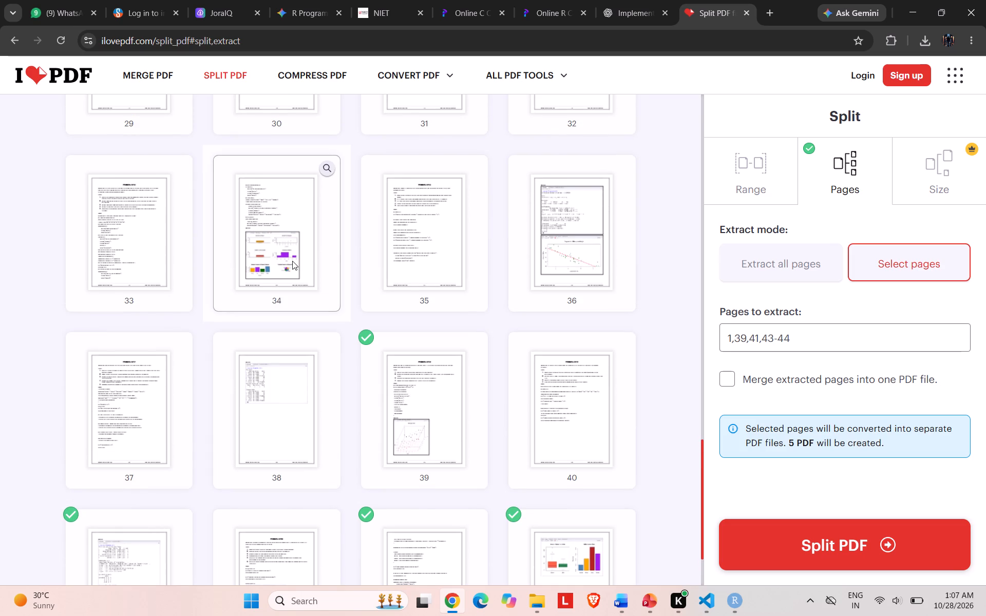
{"action": "left_click", "coordinate": [292, 261]}
{"action": "left_click", "coordinate": [582, 233]}
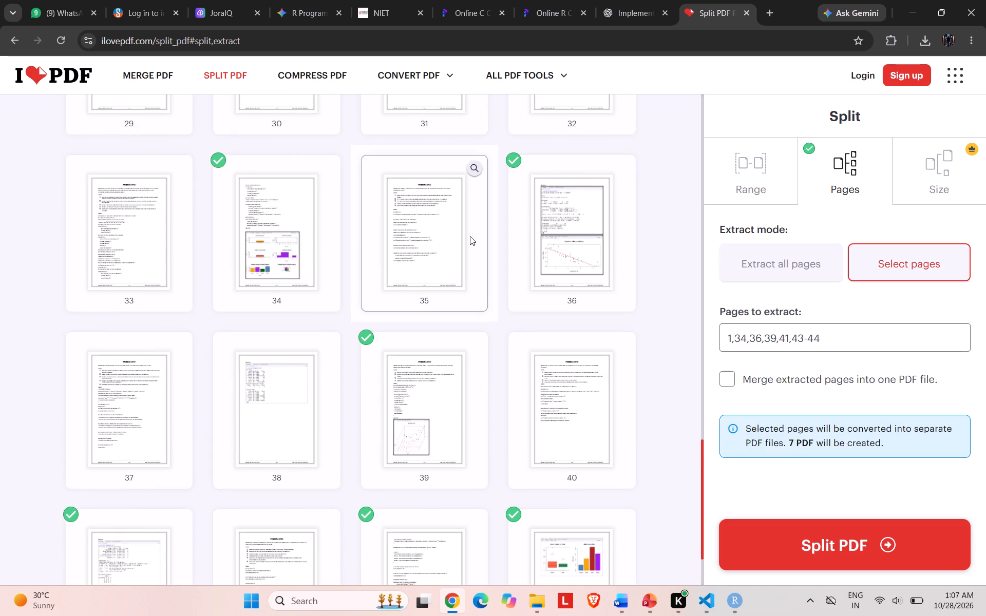
{"action": "scroll", "coordinate": [470, 236], "scroll_direction": "up", "scroll_amount": 3}
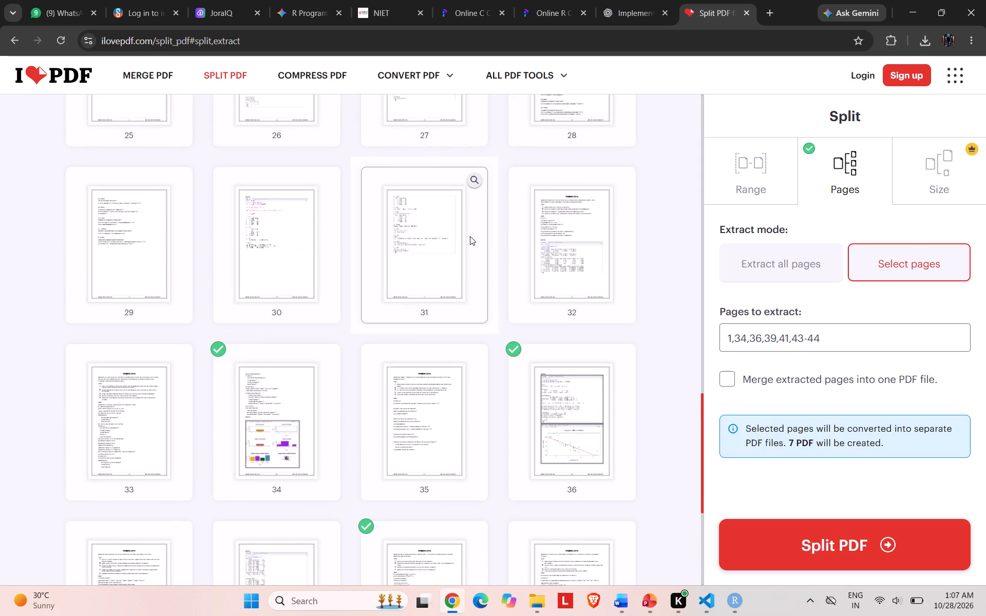
{"action": "left_click", "coordinate": [313, 263]}
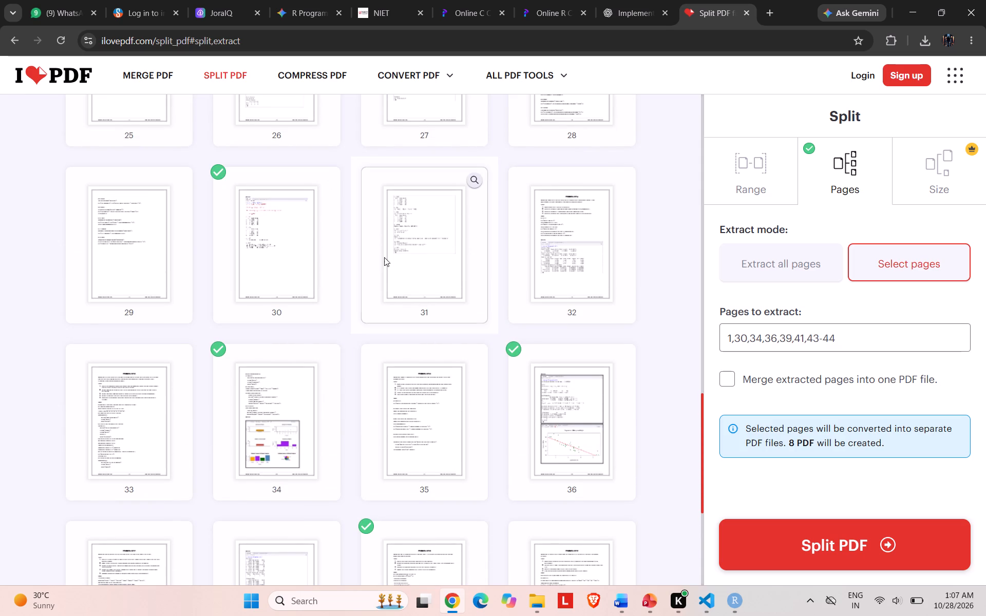
{"action": "left_click", "coordinate": [538, 256]}
Examine the draft's thumbnails from page 17 to page 36 for further pages to include in the extraction.
{"action": "scroll", "coordinate": [451, 265], "scroll_direction": "up", "scroll_amount": 2}
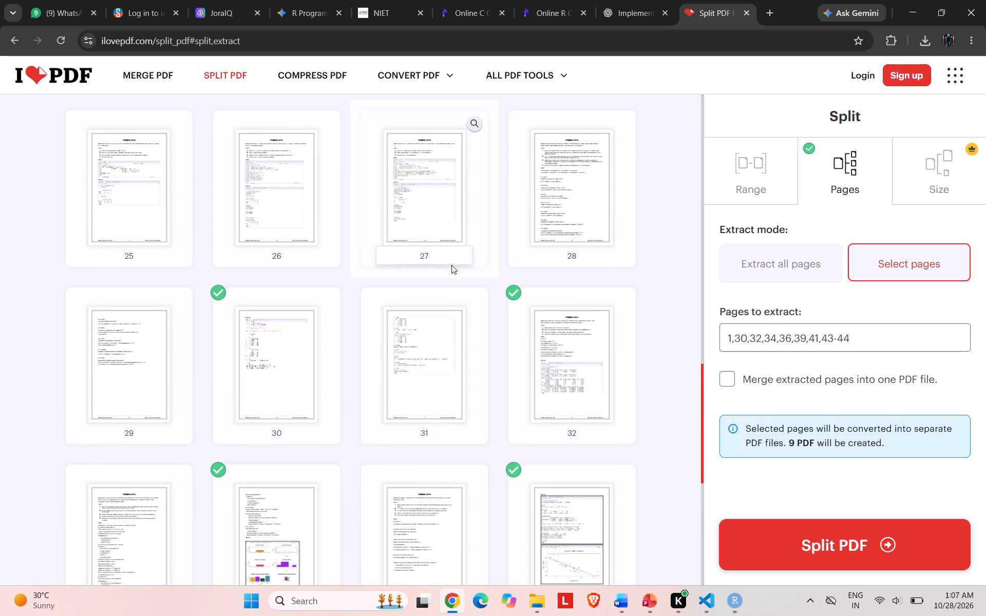
{"action": "scroll", "coordinate": [451, 265], "scroll_direction": "up", "scroll_amount": 1}
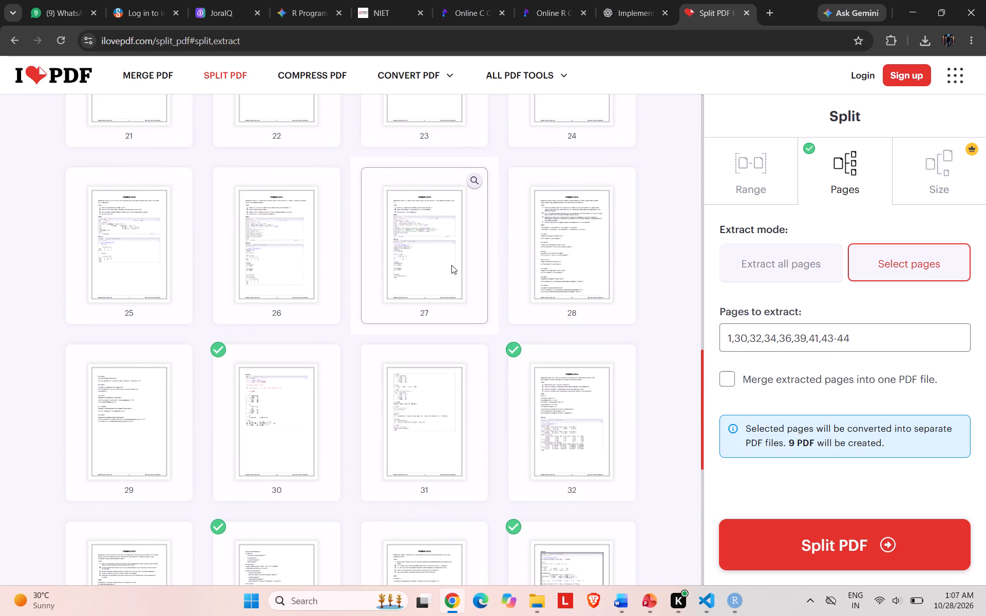
{"action": "scroll", "coordinate": [451, 265], "scroll_direction": "up", "scroll_amount": 2}
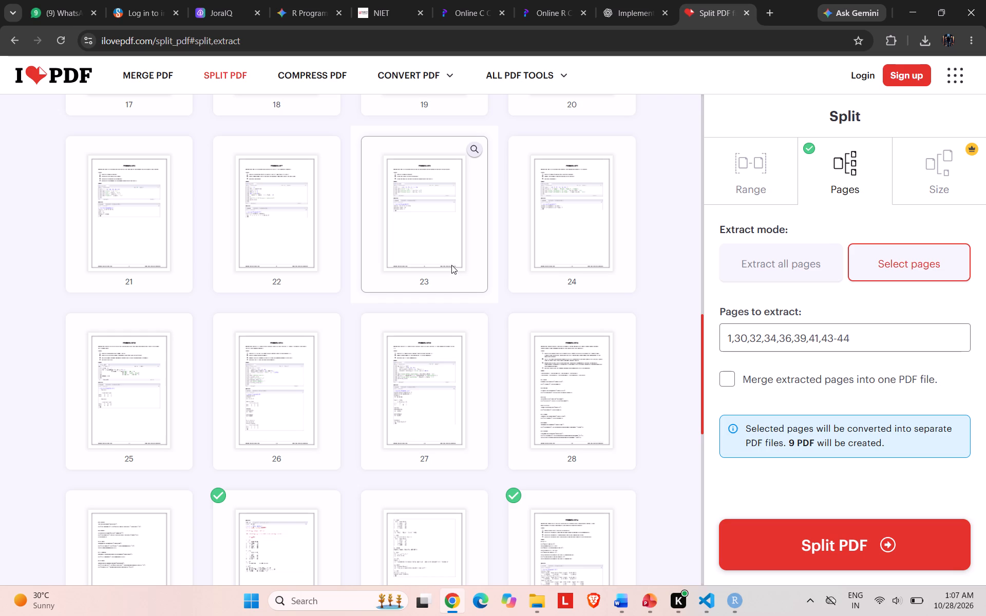
{"action": "scroll", "coordinate": [451, 265], "scroll_direction": "up", "scroll_amount": 3}
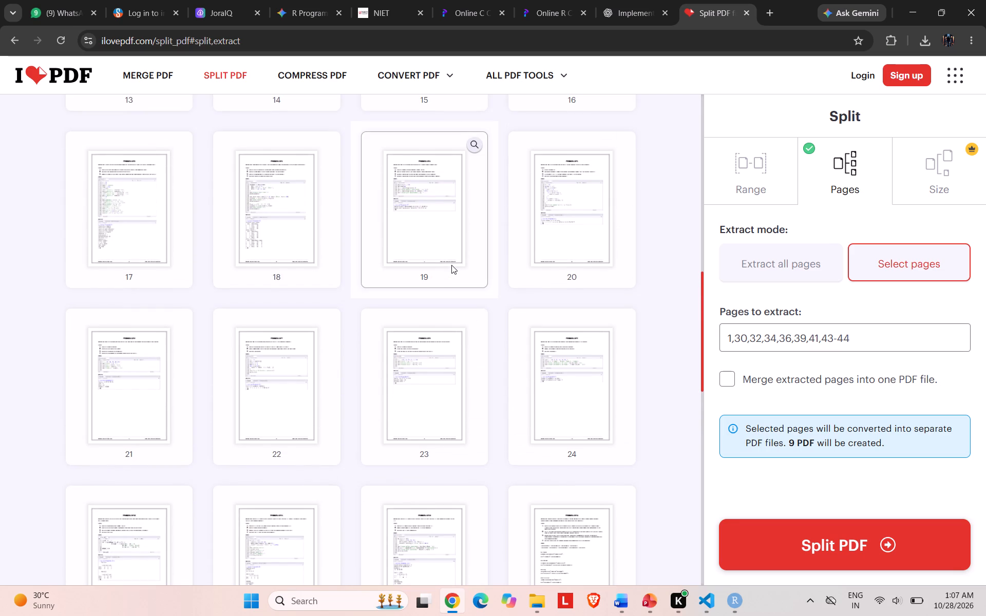
{"action": "scroll", "coordinate": [451, 265], "scroll_direction": "up", "scroll_amount": 1}
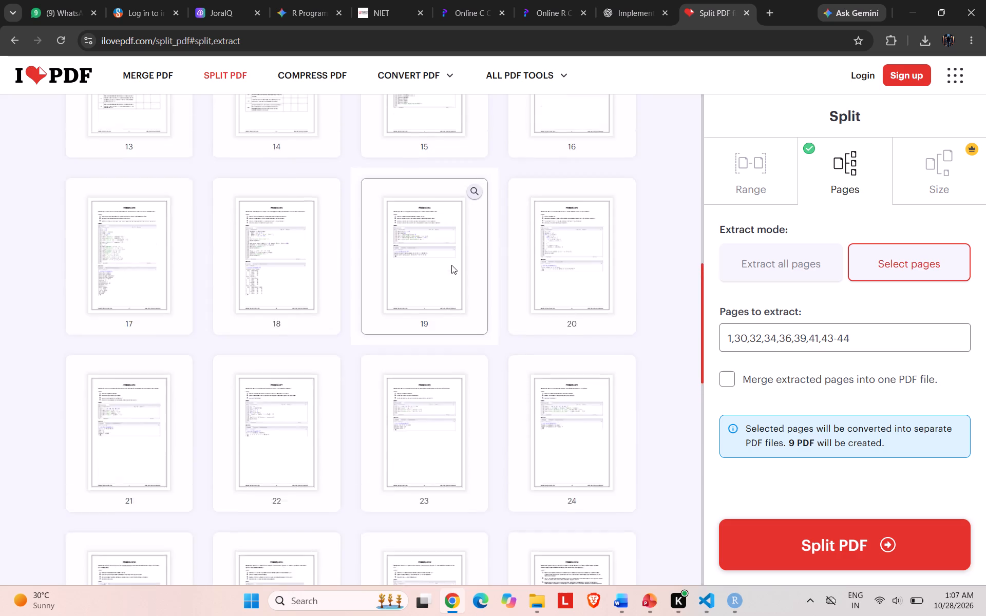
{"action": "scroll", "coordinate": [451, 265], "scroll_direction": "up", "scroll_amount": 1}
{"action": "scroll", "coordinate": [451, 265], "scroll_direction": "down", "scroll_amount": 2}
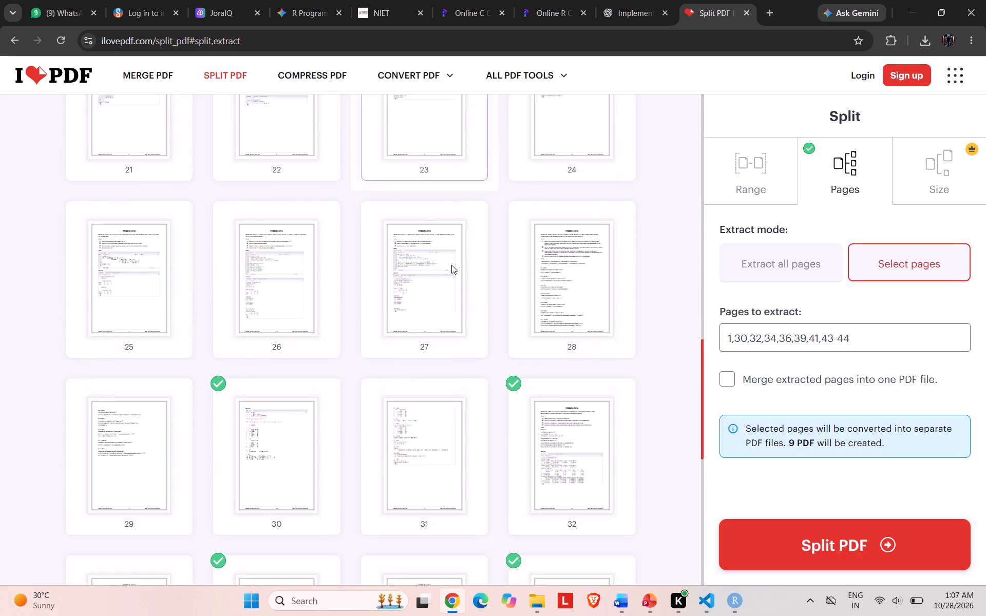
{"action": "scroll", "coordinate": [451, 265], "scroll_direction": "down", "scroll_amount": 2}
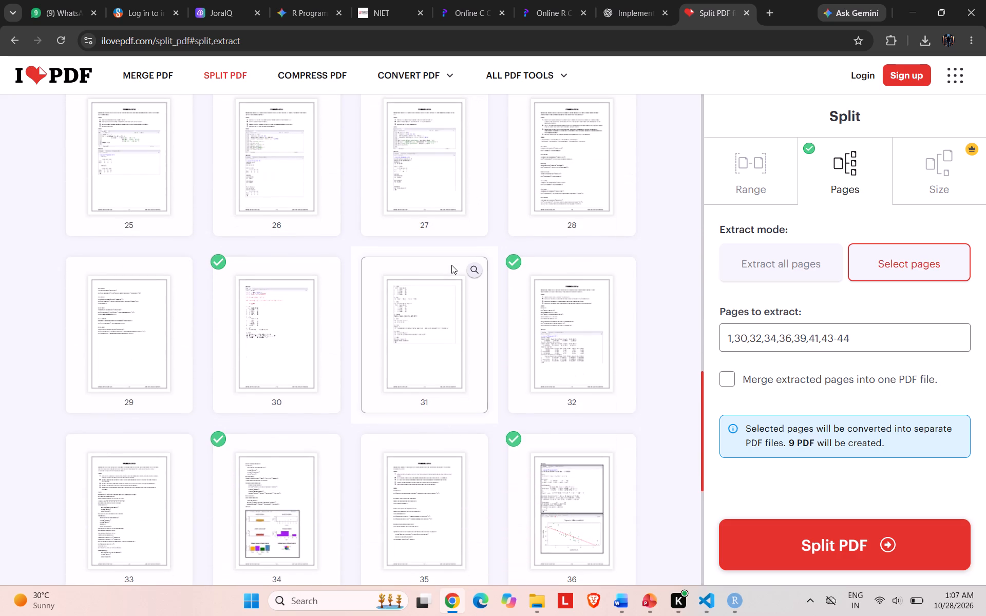
{"action": "scroll", "coordinate": [451, 265], "scroll_direction": "down", "scroll_amount": 1}
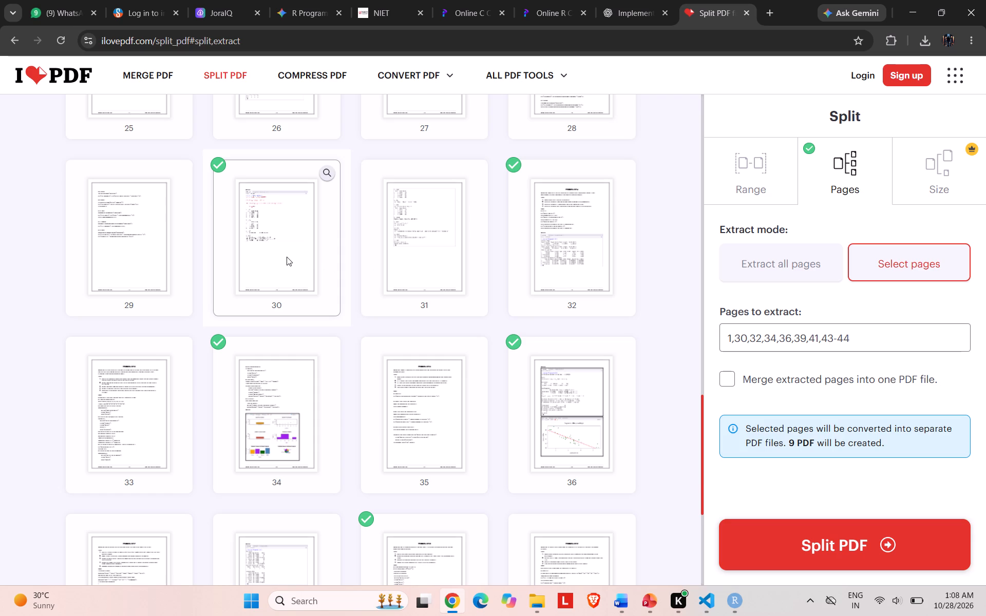
{"action": "scroll", "coordinate": [287, 257], "scroll_direction": "up", "scroll_amount": 1}
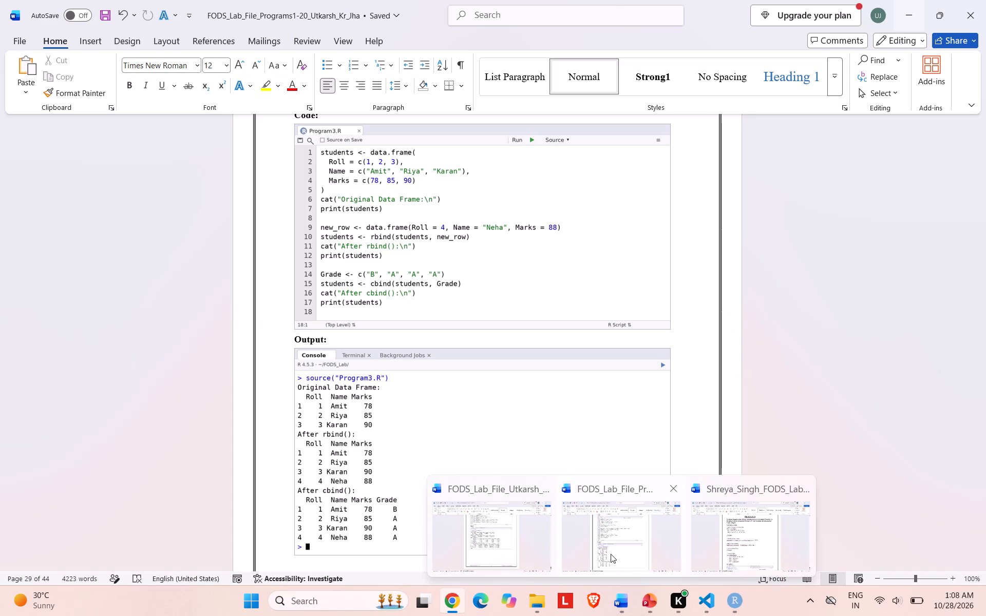
Switch to the FODS_Lab_File_Programs1-20 document in Word and look through the programs from Program 3 to Program 13's output.
{"action": "left_click", "coordinate": [611, 554]}
{"action": "scroll", "coordinate": [581, 453], "scroll_direction": "down", "scroll_amount": 4}
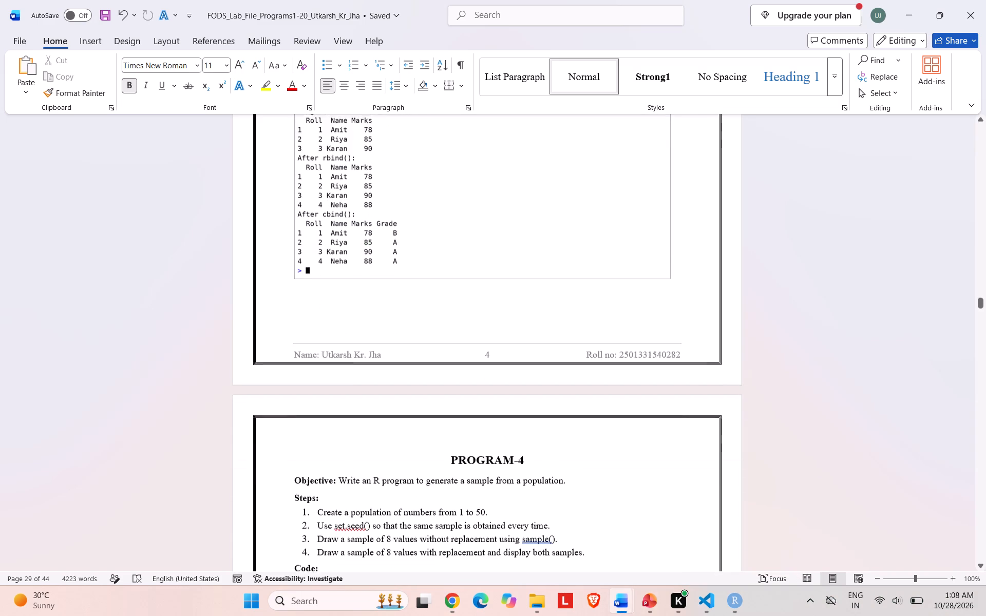
{"action": "scroll", "coordinate": [581, 453], "scroll_direction": "down", "scroll_amount": 11}
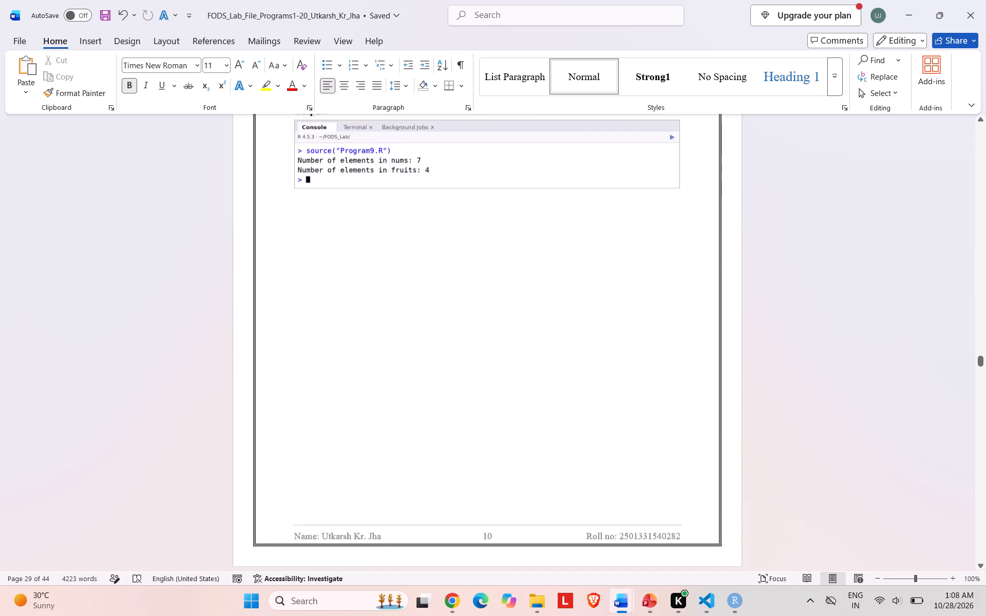
{"action": "scroll", "coordinate": [581, 453], "scroll_direction": "down", "scroll_amount": 8}
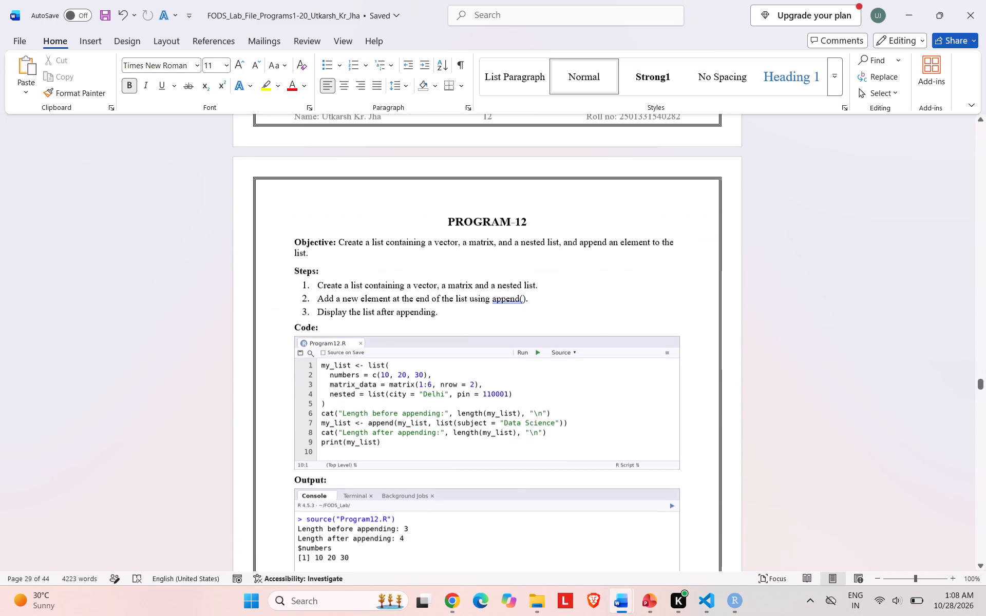
{"action": "scroll", "coordinate": [581, 453], "scroll_direction": "down", "scroll_amount": 14}
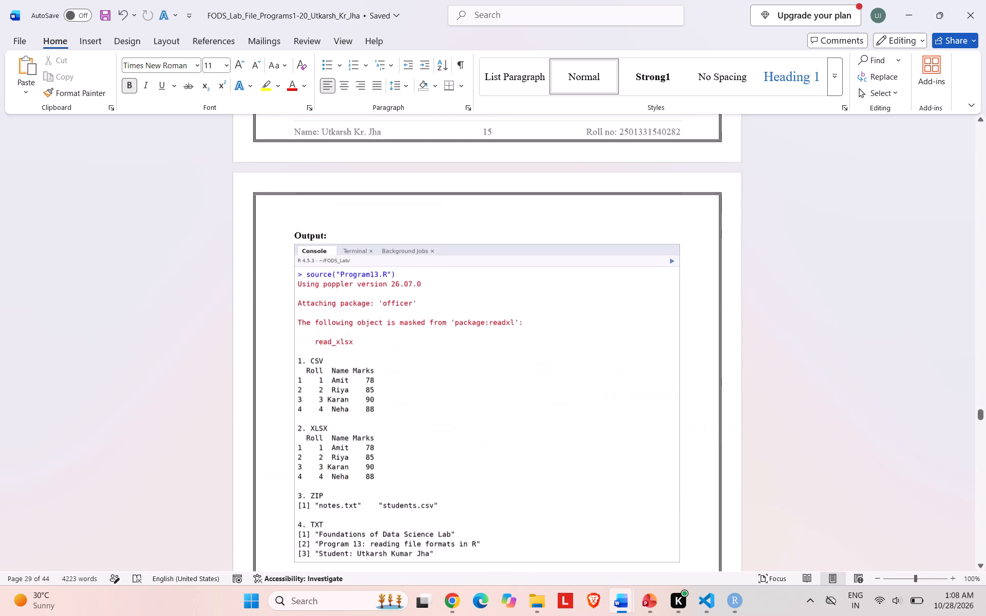
{"action": "scroll", "coordinate": [581, 453], "scroll_direction": "down", "scroll_amount": 5}
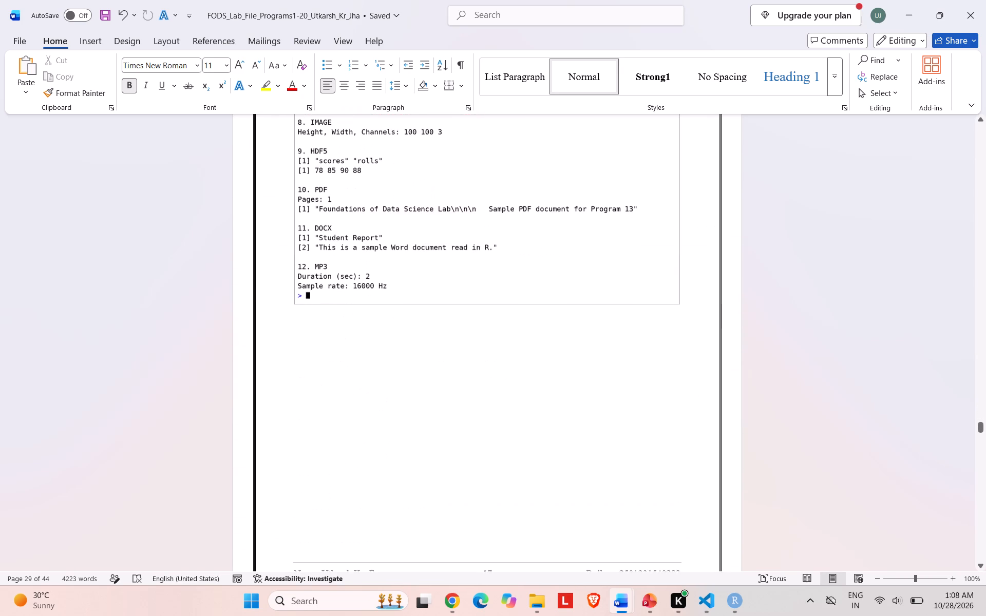
Compare the Image-to-MP3 part of Program 13's code with its output pages, numbered 16 and 17 in the footer.
{"action": "scroll", "coordinate": [581, 453], "scroll_direction": "up", "scroll_amount": 2}
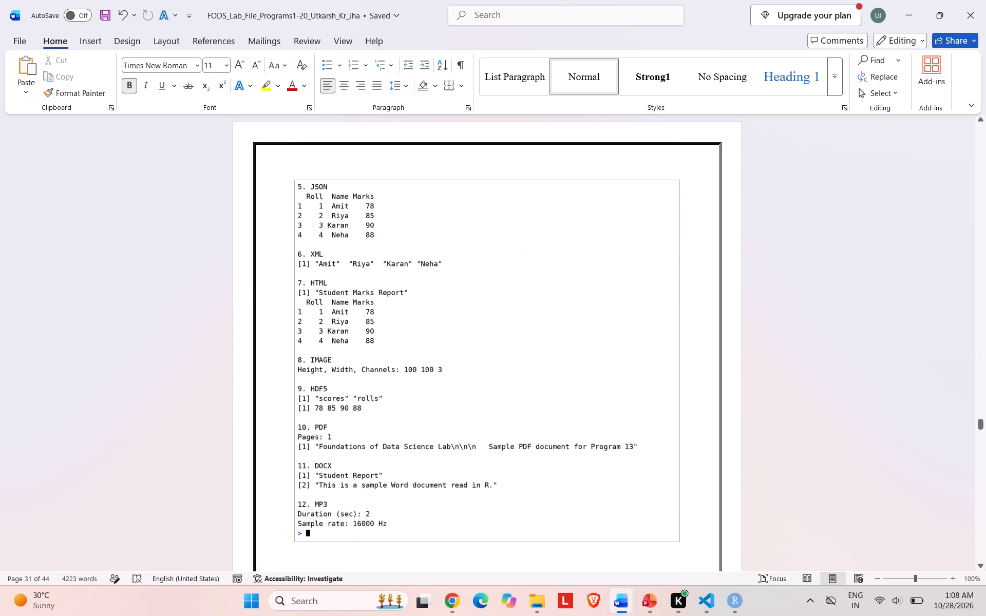
{"action": "scroll", "coordinate": [581, 453], "scroll_direction": "up", "scroll_amount": 11}
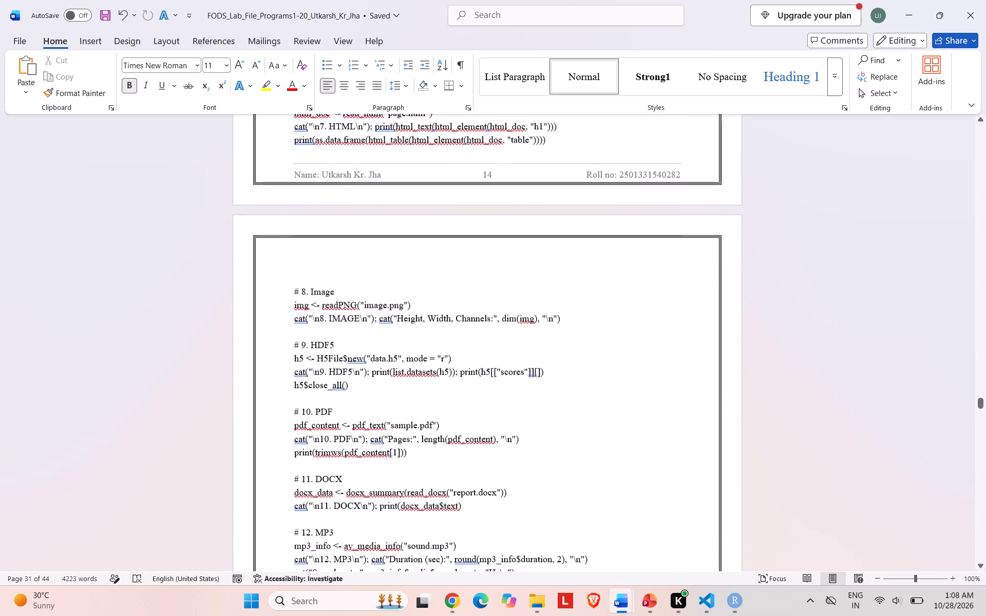
{"action": "scroll", "coordinate": [581, 453], "scroll_direction": "down", "scroll_amount": 4}
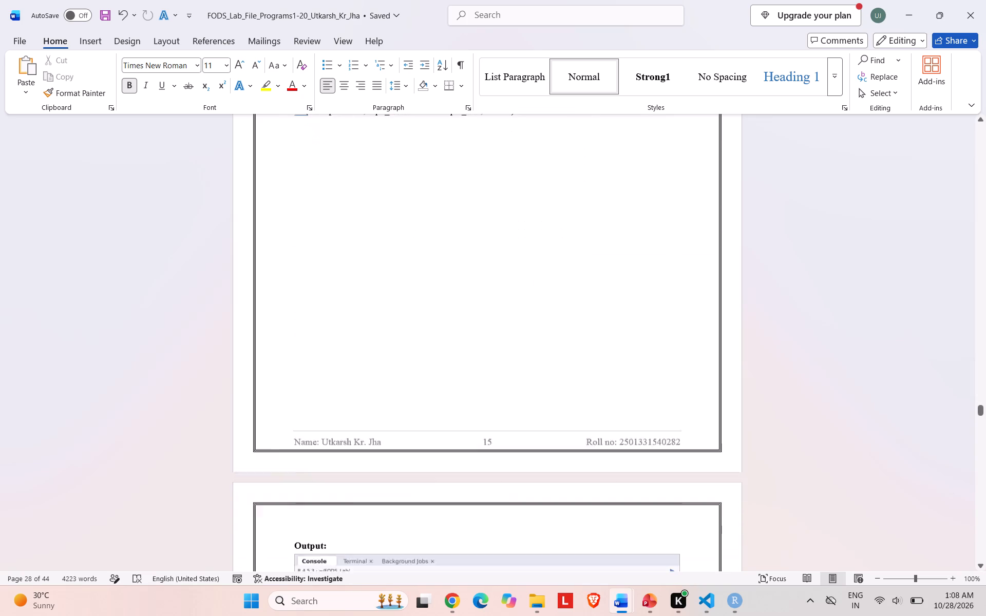
{"action": "scroll", "coordinate": [581, 453], "scroll_direction": "down", "scroll_amount": 4}
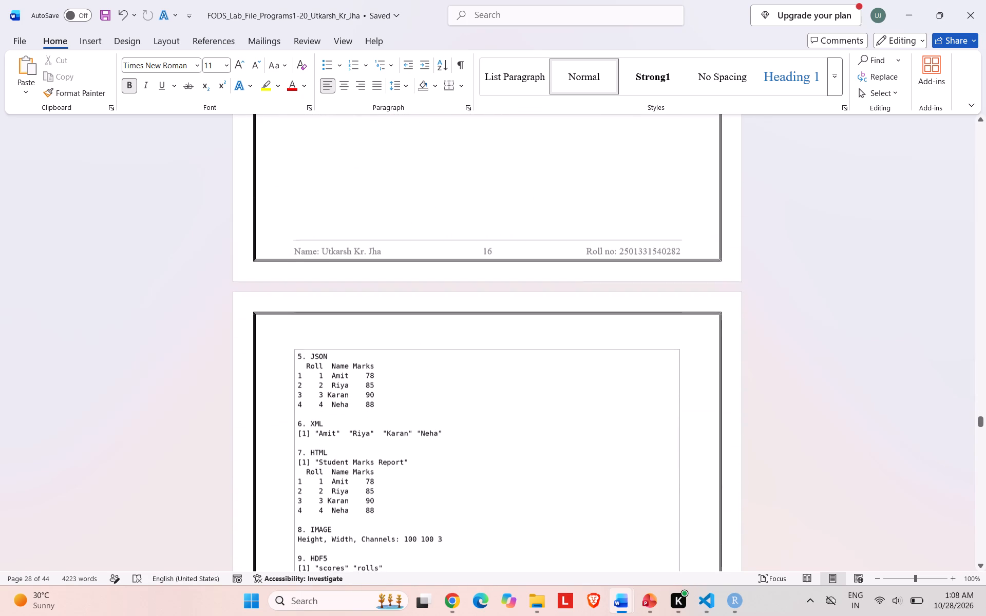
{"action": "scroll", "coordinate": [581, 453], "scroll_direction": "down", "scroll_amount": 1}
{"action": "scroll", "coordinate": [581, 453], "scroll_direction": "up", "scroll_amount": 3}
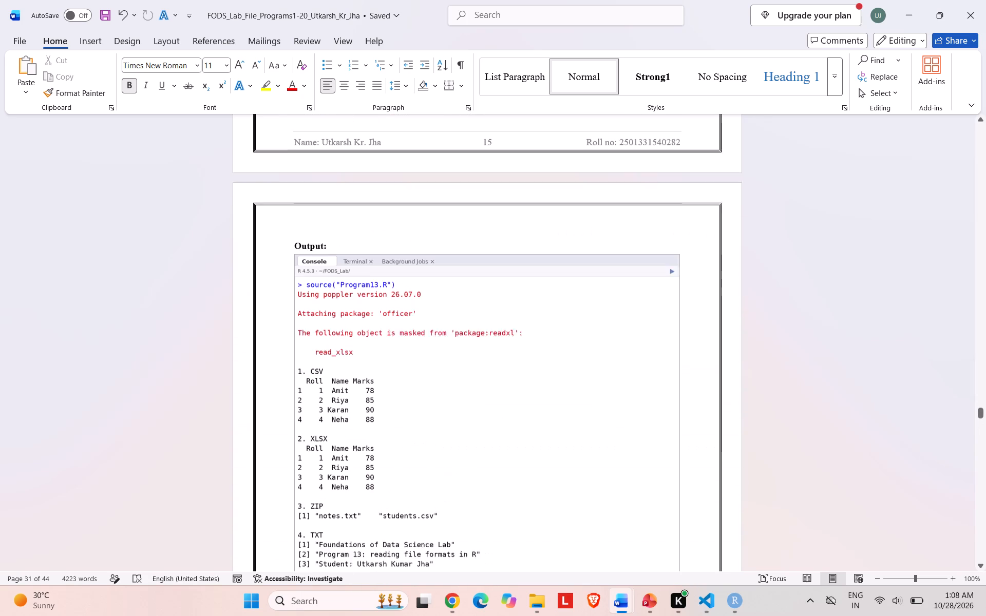
{"action": "scroll", "coordinate": [581, 453], "scroll_direction": "up", "scroll_amount": 1}
{"action": "scroll", "coordinate": [581, 453], "scroll_direction": "down", "scroll_amount": 3}
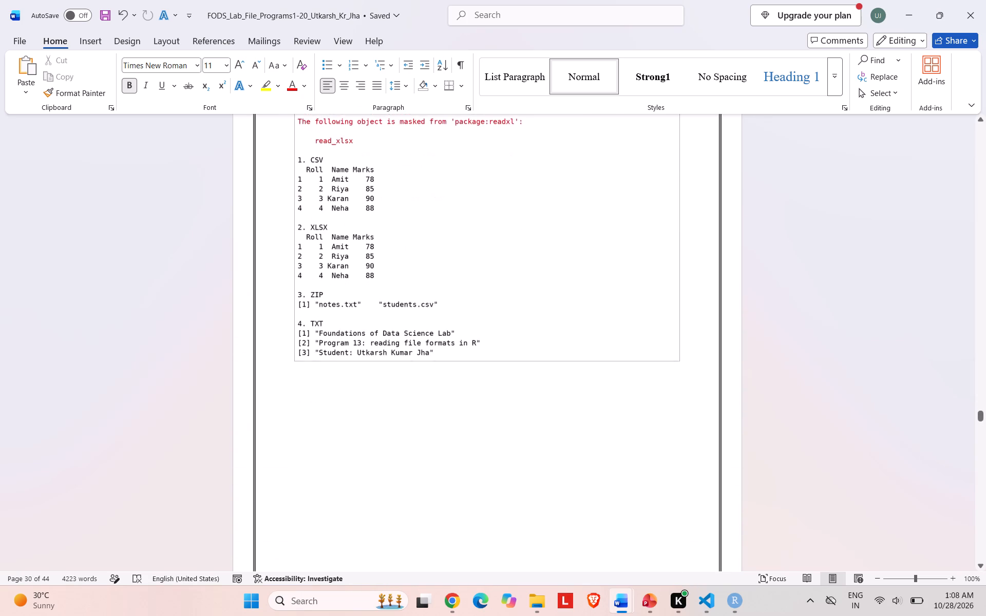
{"action": "scroll", "coordinate": [581, 453], "scroll_direction": "down", "scroll_amount": 2}
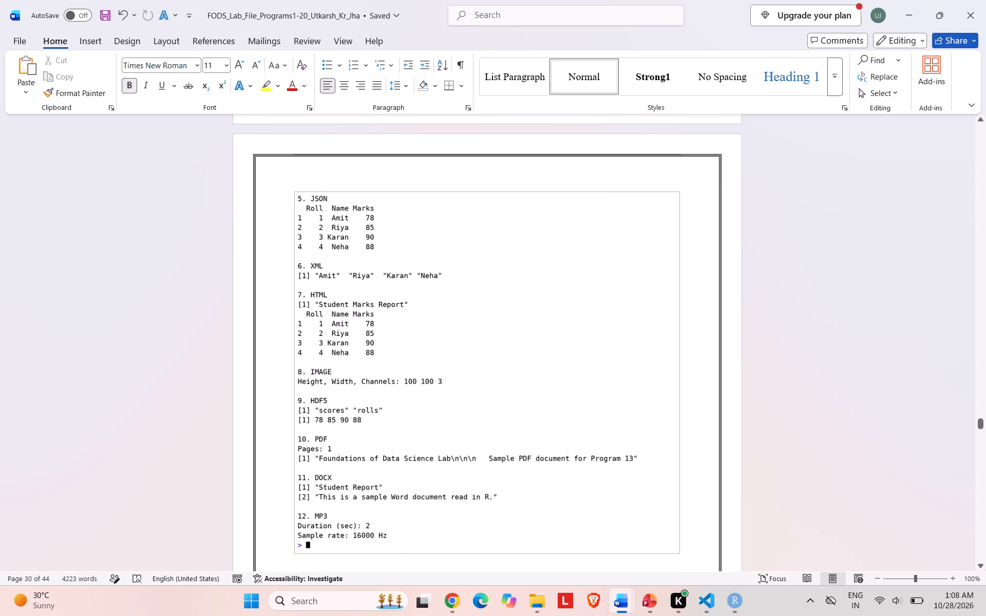
Inspect the Program 13 console output image on page 16 and its continuation on page 17, checking how the output is split.
{"action": "scroll", "coordinate": [581, 453], "scroll_direction": "up", "scroll_amount": 3}
{"action": "left_click", "coordinate": [571, 430]}
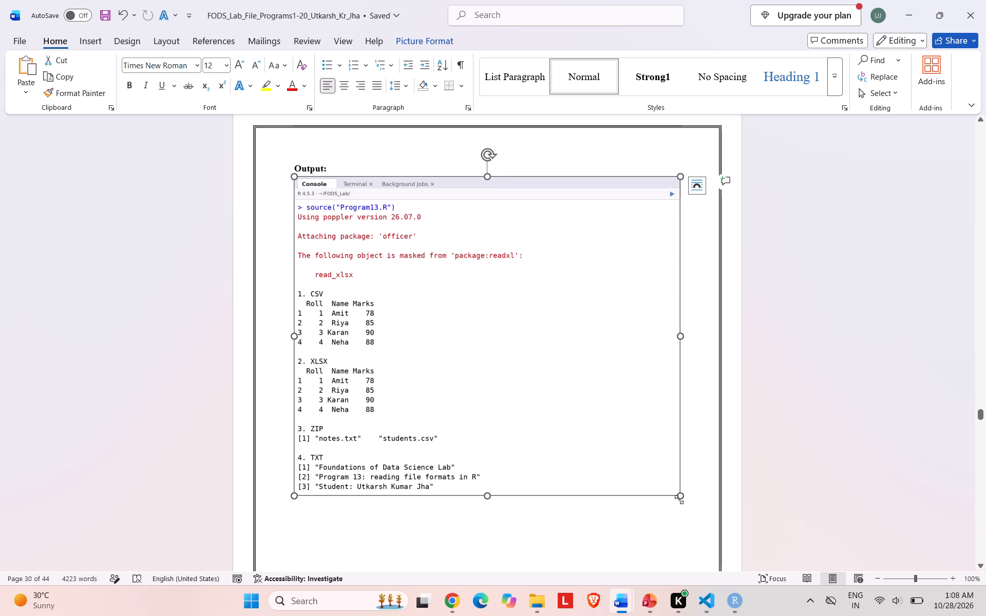
{"action": "left_click", "coordinate": [641, 549]}
{"action": "scroll", "coordinate": [641, 549], "scroll_direction": "down", "scroll_amount": 5}
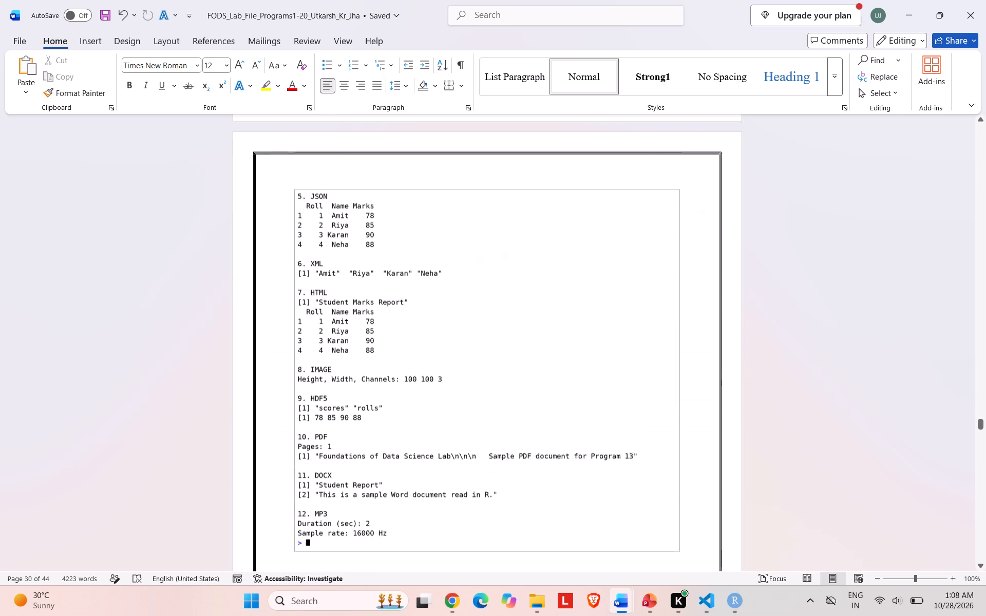
{"action": "scroll", "coordinate": [625, 472], "scroll_direction": "down", "scroll_amount": 1}
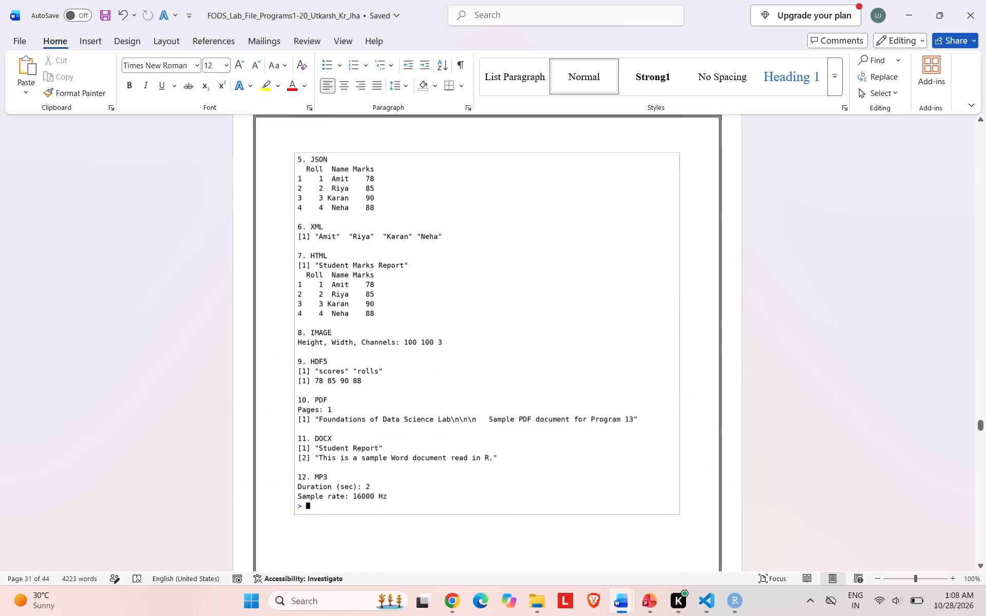
{"action": "scroll", "coordinate": [625, 472], "scroll_direction": "down", "scroll_amount": 1}
{"action": "scroll", "coordinate": [625, 472], "scroll_direction": "up", "scroll_amount": 6}
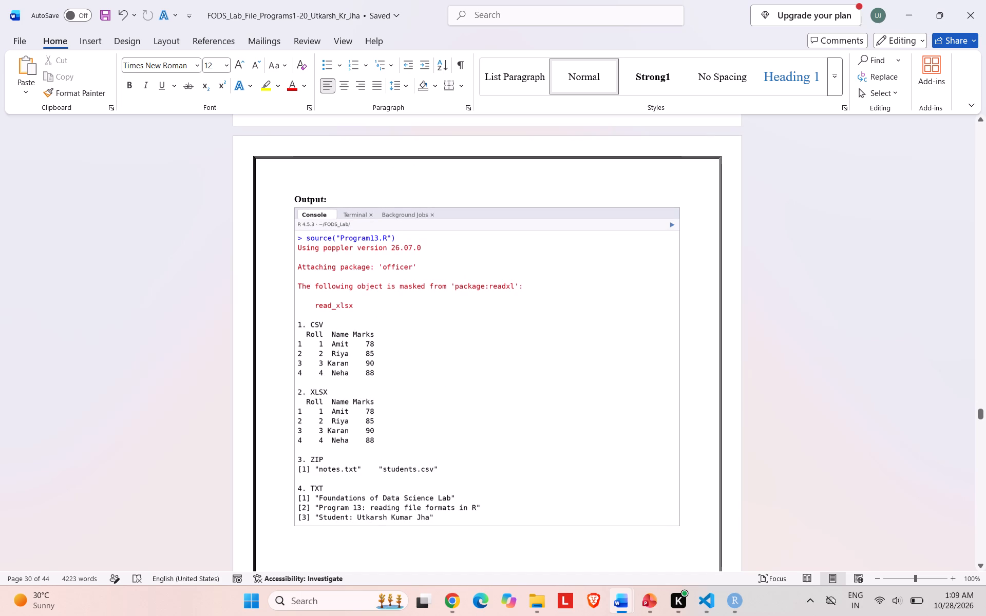
{"action": "scroll", "coordinate": [625, 472], "scroll_direction": "down", "scroll_amount": 4}
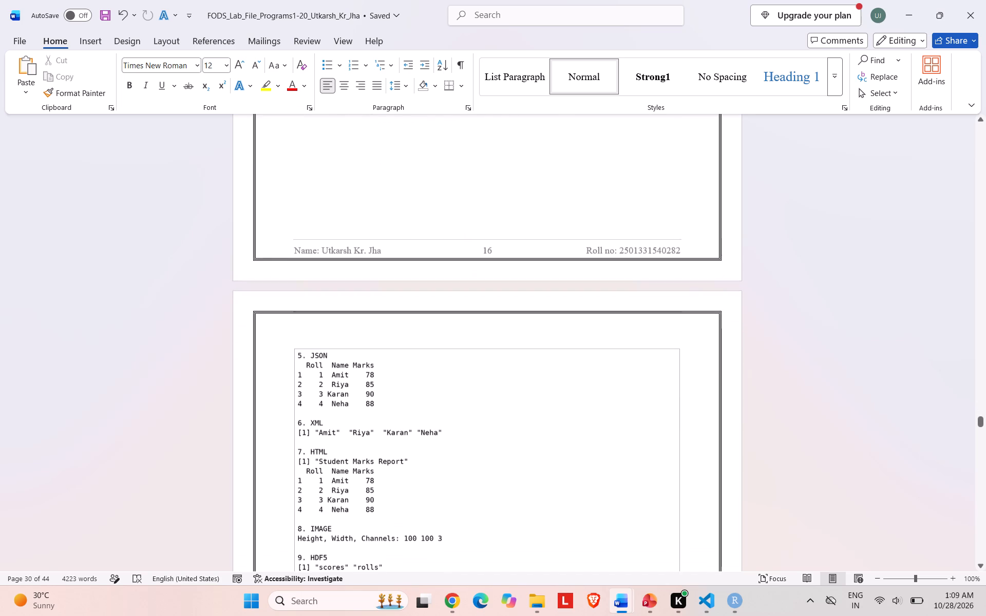
{"action": "scroll", "coordinate": [625, 472], "scroll_direction": "down", "scroll_amount": 2}
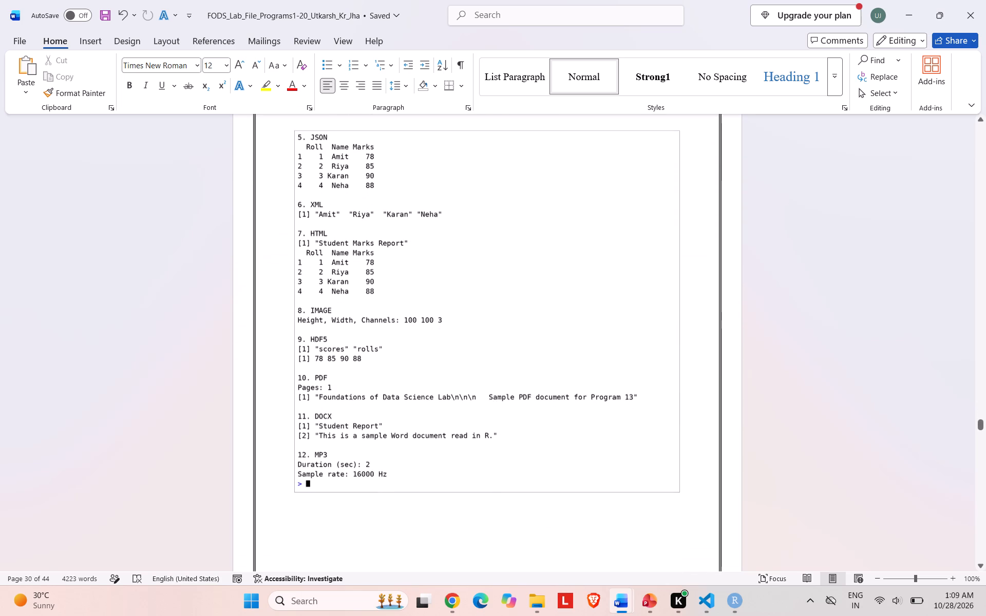
Read Program 13's code on pages 14 and 15, and check its CSV-to-MP3 sections against the output pages.
{"action": "scroll", "coordinate": [625, 472], "scroll_direction": "up", "scroll_amount": 3}
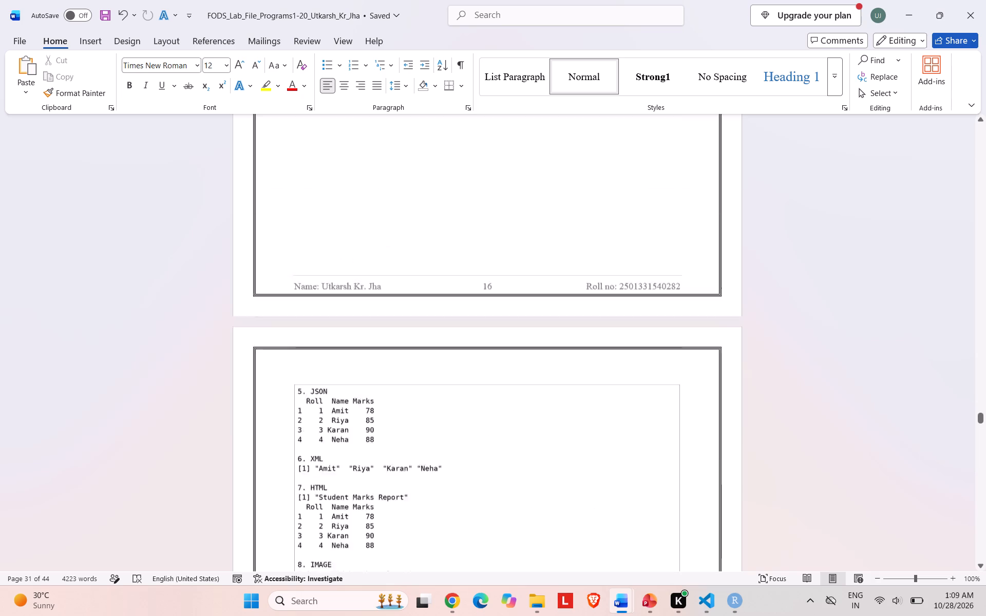
{"action": "scroll", "coordinate": [625, 472], "scroll_direction": "up", "scroll_amount": 5}
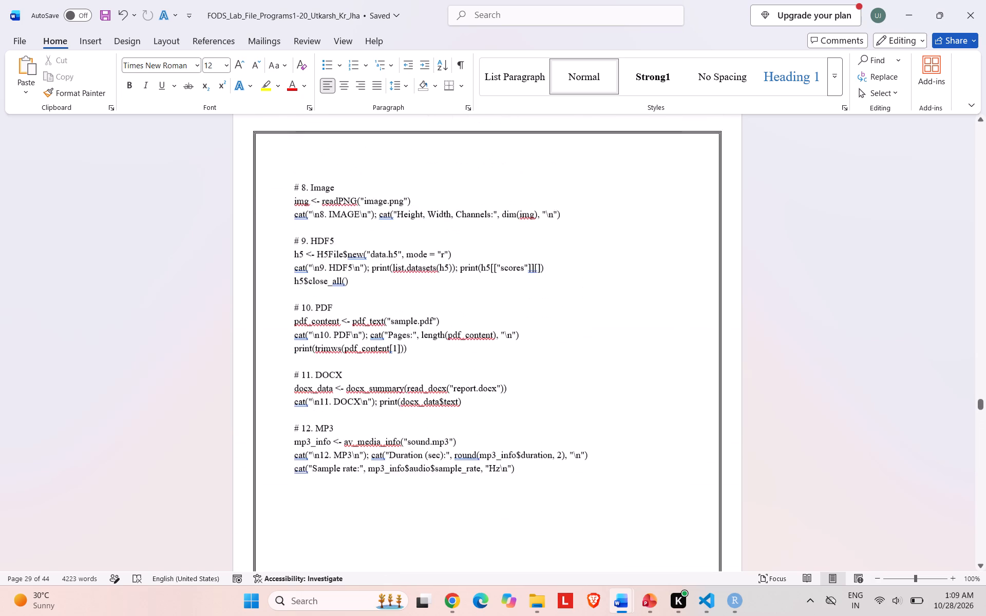
{"action": "scroll", "coordinate": [625, 472], "scroll_direction": "up", "scroll_amount": 2}
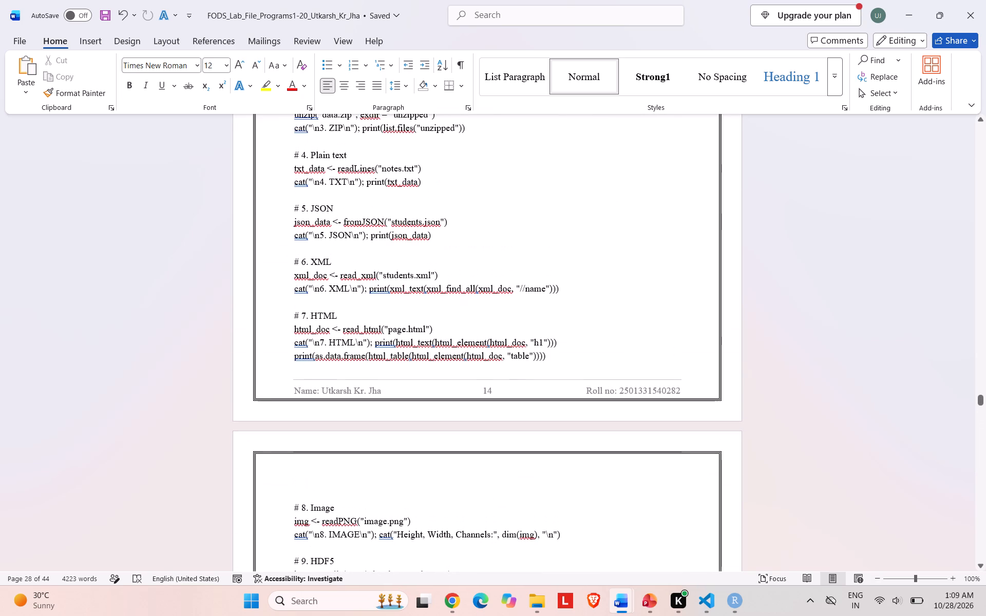
{"action": "scroll", "coordinate": [625, 472], "scroll_direction": "up", "scroll_amount": 1}
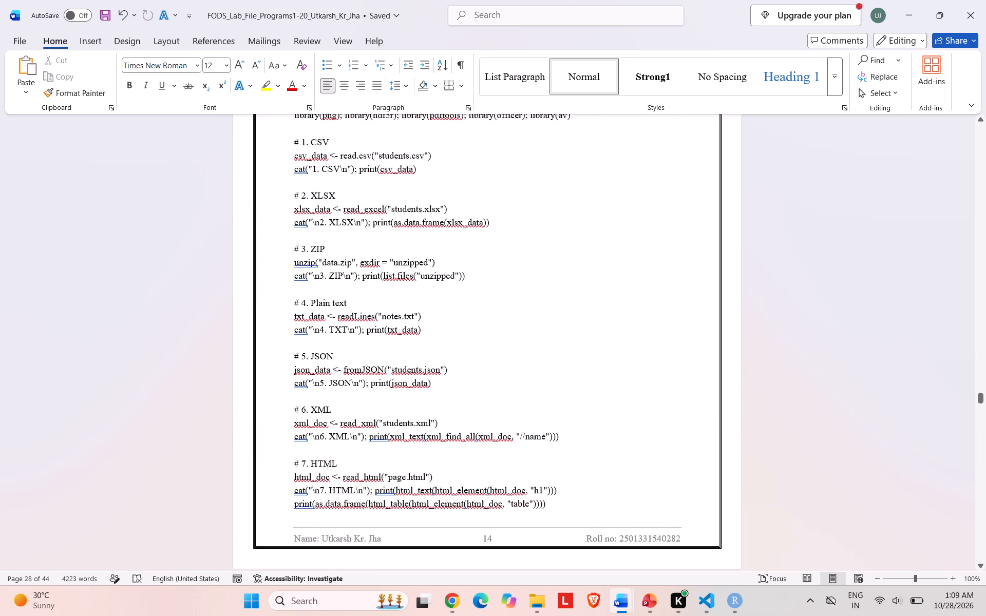
{"action": "scroll", "coordinate": [625, 472], "scroll_direction": "up", "scroll_amount": 1}
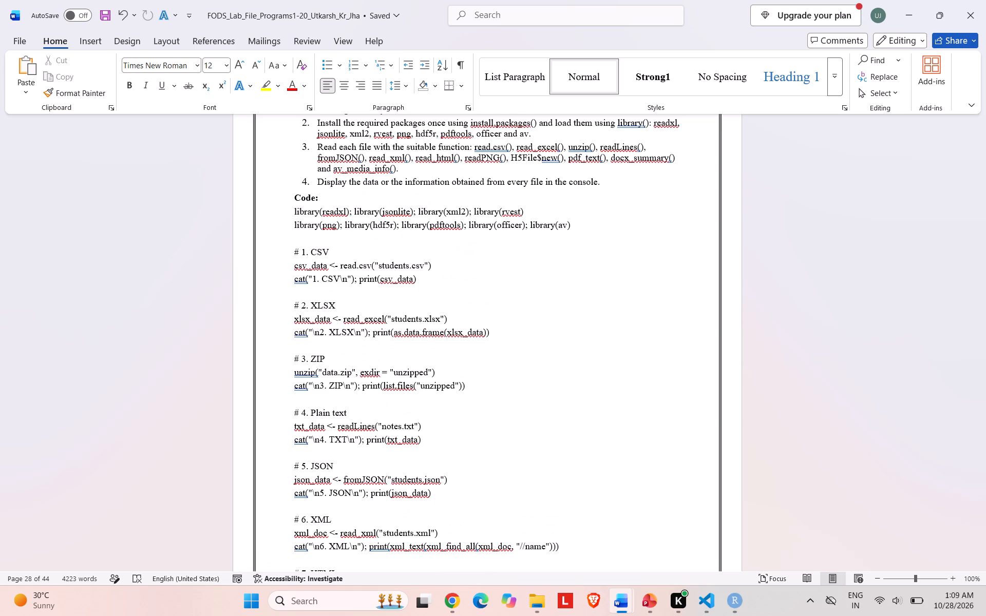
{"action": "scroll", "coordinate": [625, 472], "scroll_direction": "down", "scroll_amount": 4}
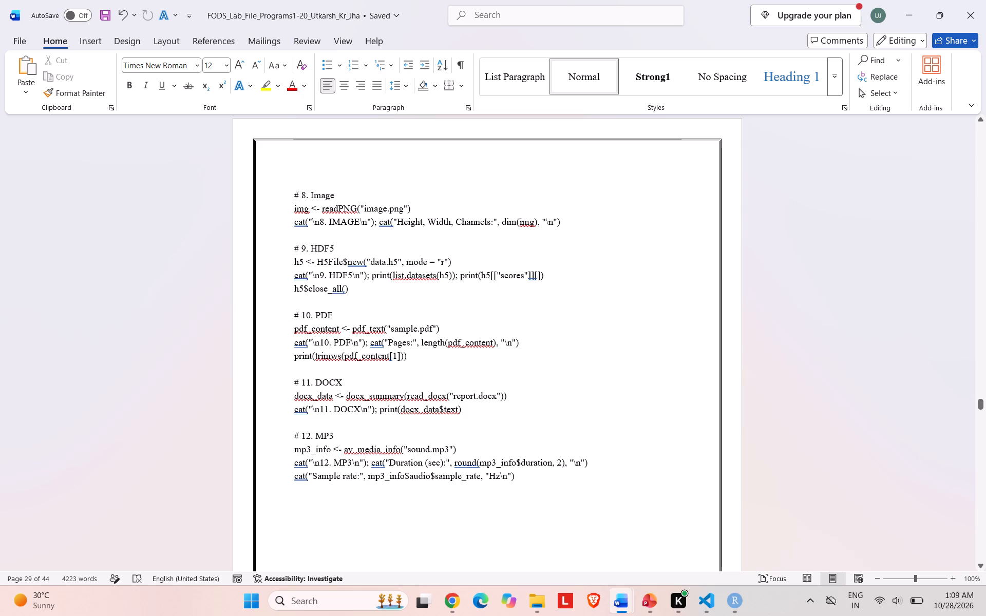
{"action": "scroll", "coordinate": [625, 472], "scroll_direction": "down", "scroll_amount": 5}
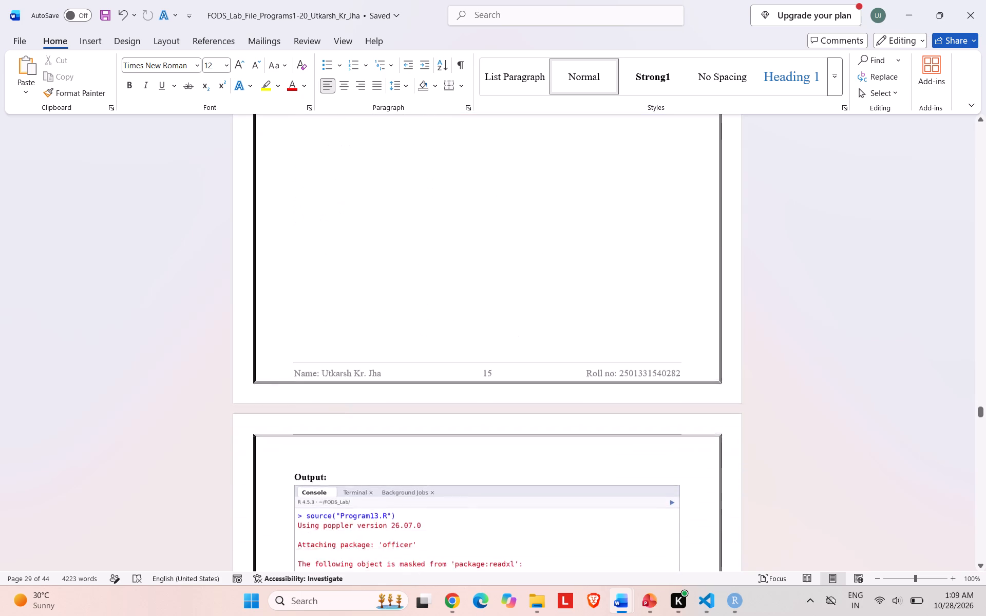
{"action": "scroll", "coordinate": [625, 472], "scroll_direction": "down", "scroll_amount": 1}
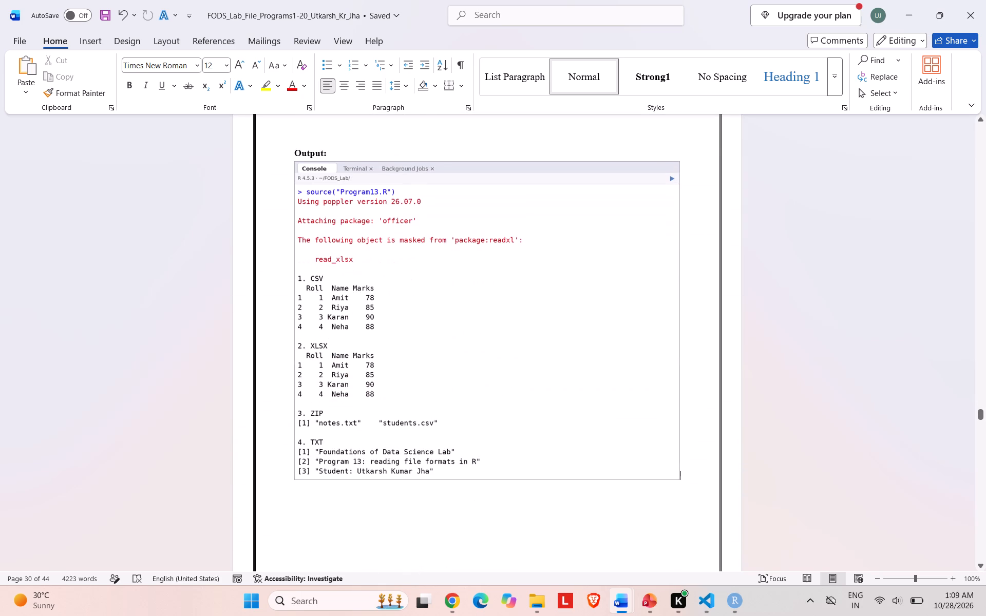
{"action": "scroll", "coordinate": [625, 472], "scroll_direction": "down", "scroll_amount": 4}
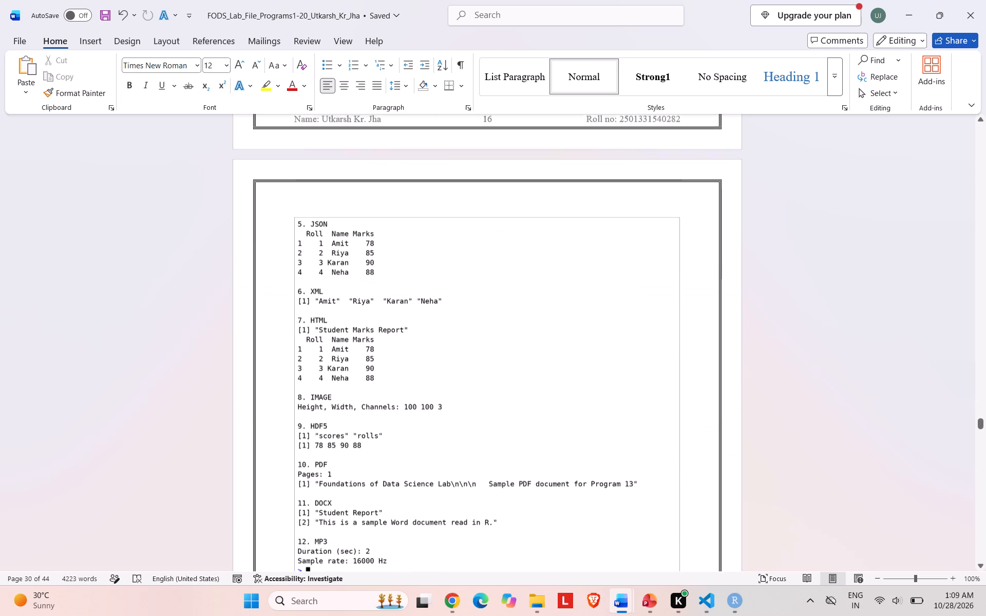
{"action": "scroll", "coordinate": [625, 472], "scroll_direction": "down", "scroll_amount": 1}
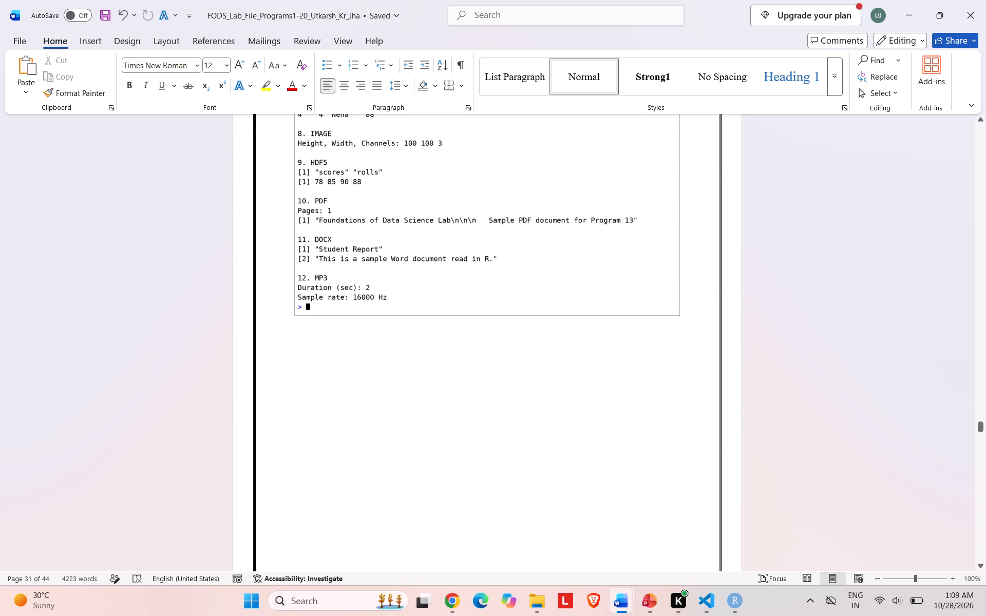
Reread Program 13 from its steps and library calls through the code to the end of its output on page 17.
{"action": "scroll", "coordinate": [625, 472], "scroll_direction": "up", "scroll_amount": 8}
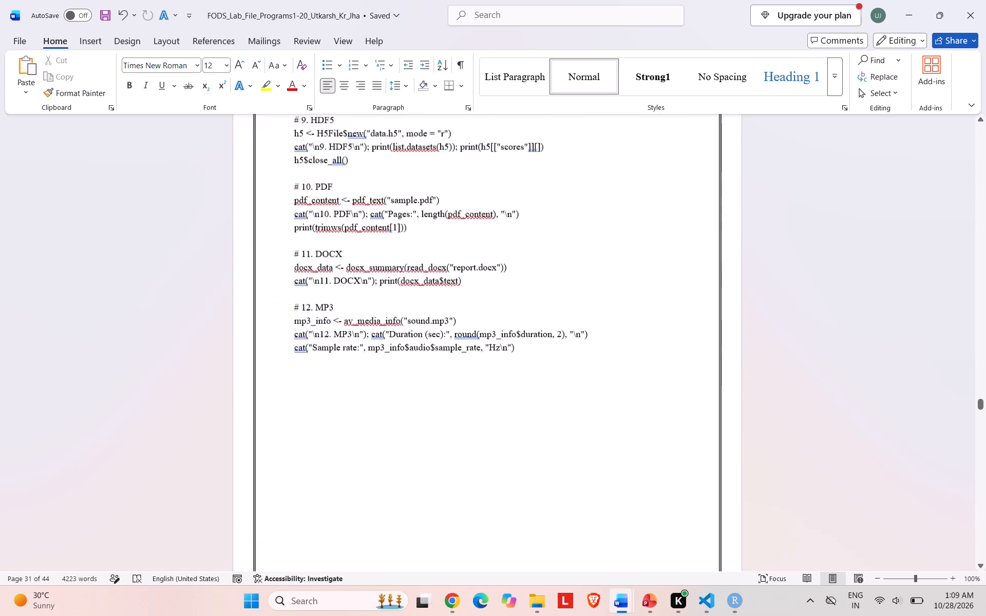
{"action": "scroll", "coordinate": [625, 472], "scroll_direction": "up", "scroll_amount": 3}
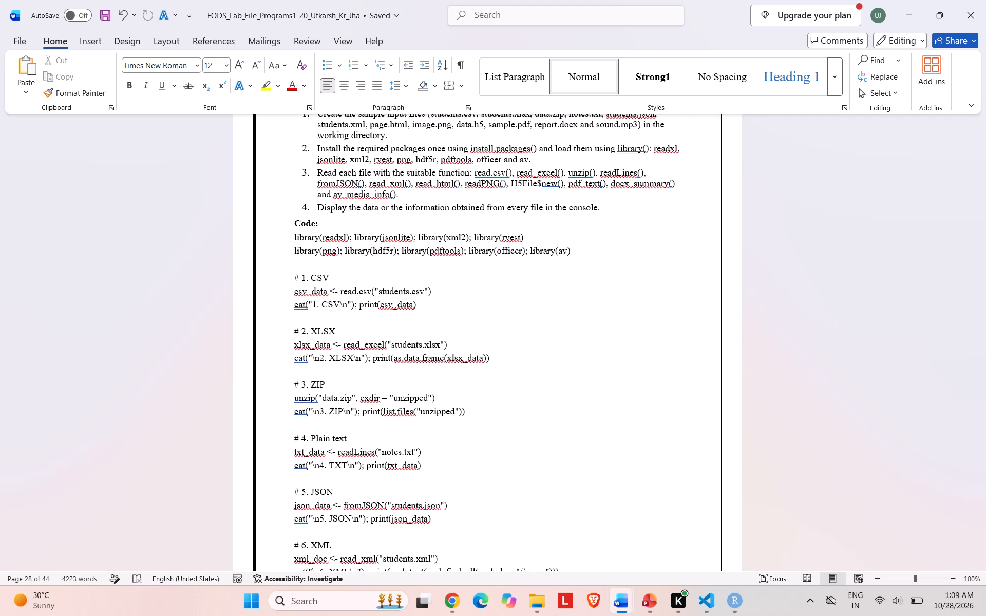
{"action": "scroll", "coordinate": [625, 472], "scroll_direction": "down", "scroll_amount": 3}
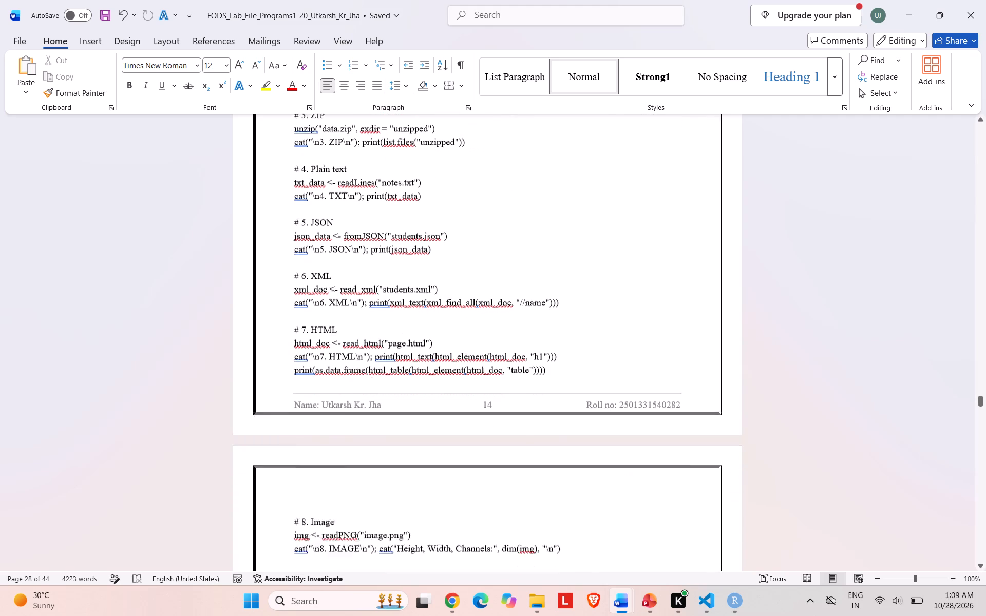
{"action": "scroll", "coordinate": [625, 472], "scroll_direction": "down", "scroll_amount": 1}
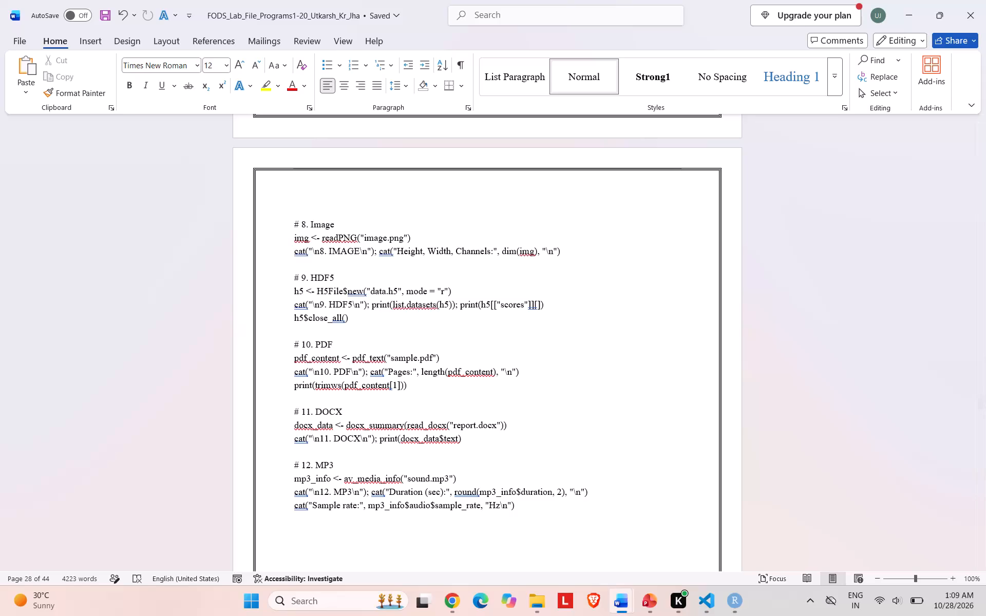
{"action": "scroll", "coordinate": [625, 472], "scroll_direction": "down", "scroll_amount": 3}
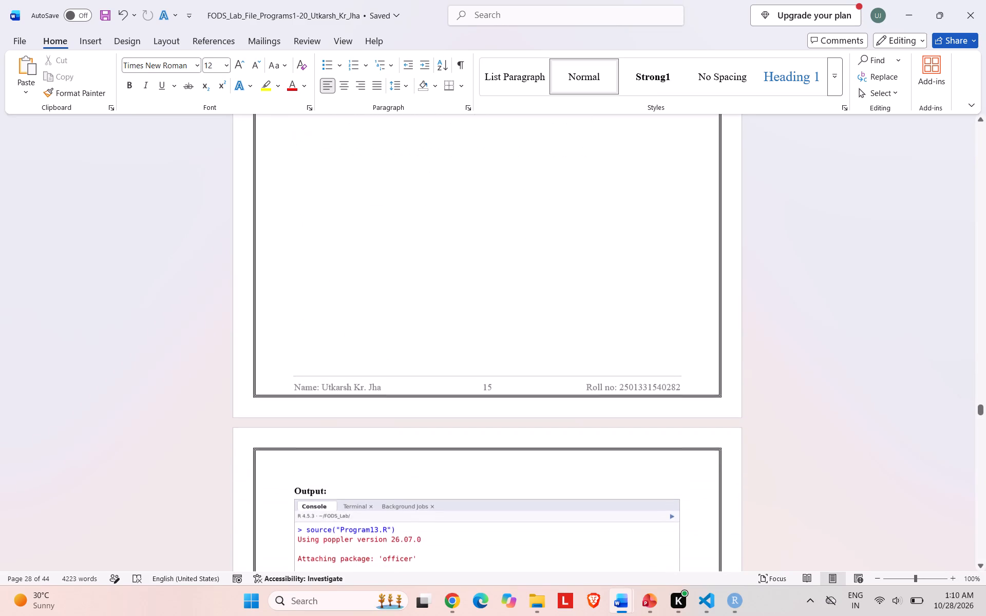
{"action": "scroll", "coordinate": [625, 472], "scroll_direction": "down", "scroll_amount": 3}
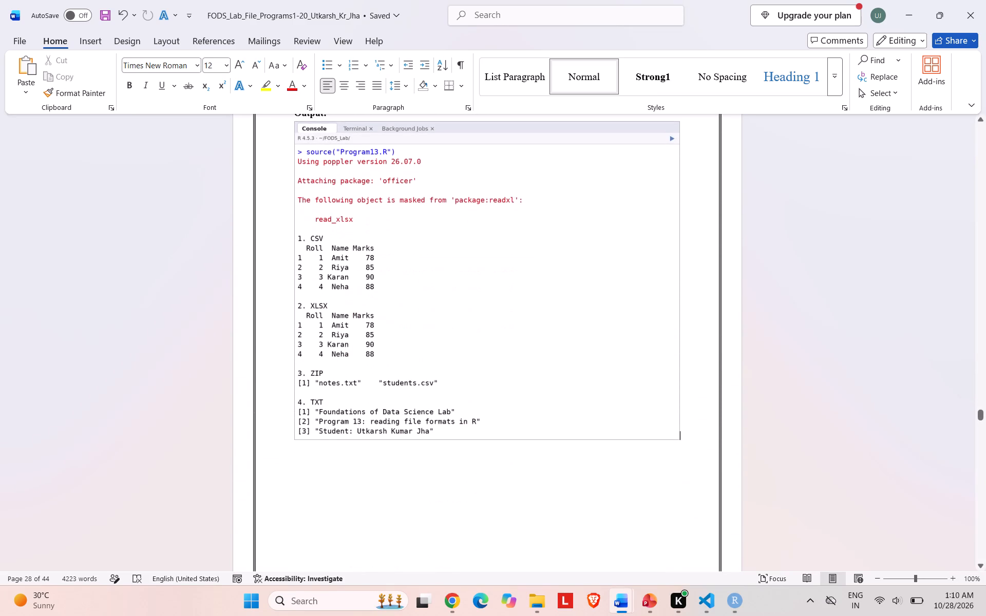
{"action": "scroll", "coordinate": [625, 472], "scroll_direction": "down", "scroll_amount": 4}
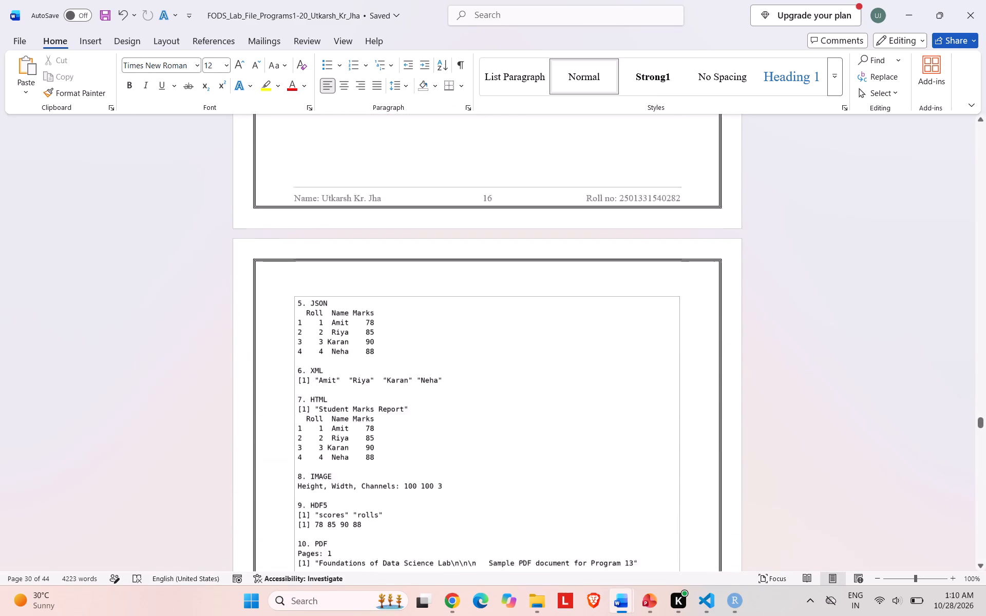
{"action": "scroll", "coordinate": [625, 472], "scroll_direction": "down", "scroll_amount": 2}
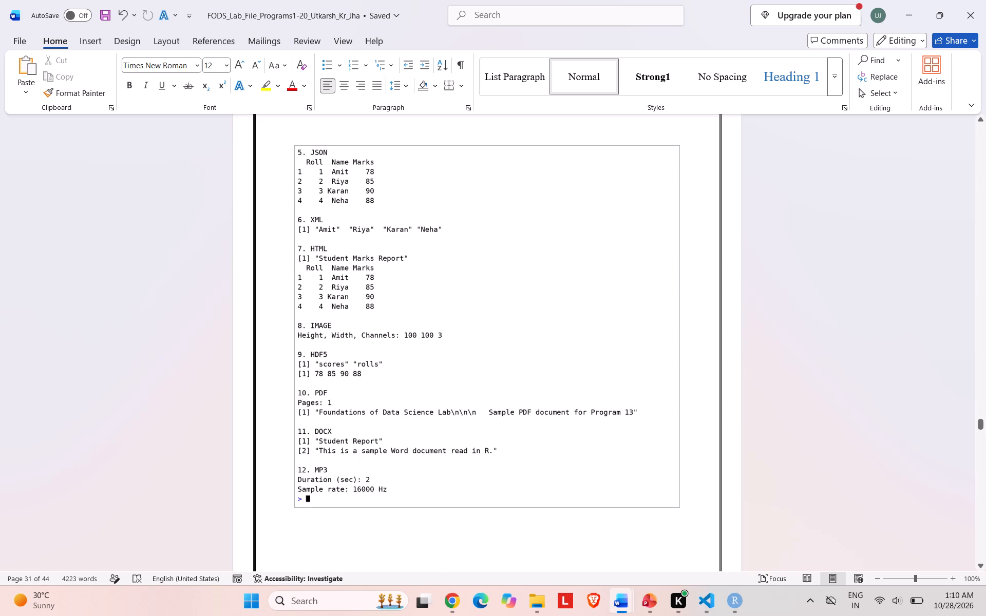
Look over Program 14's Iris objective, code and output on page 18, and return to the end of Program 13's output.
{"action": "scroll", "coordinate": [625, 472], "scroll_direction": "down", "scroll_amount": 5}
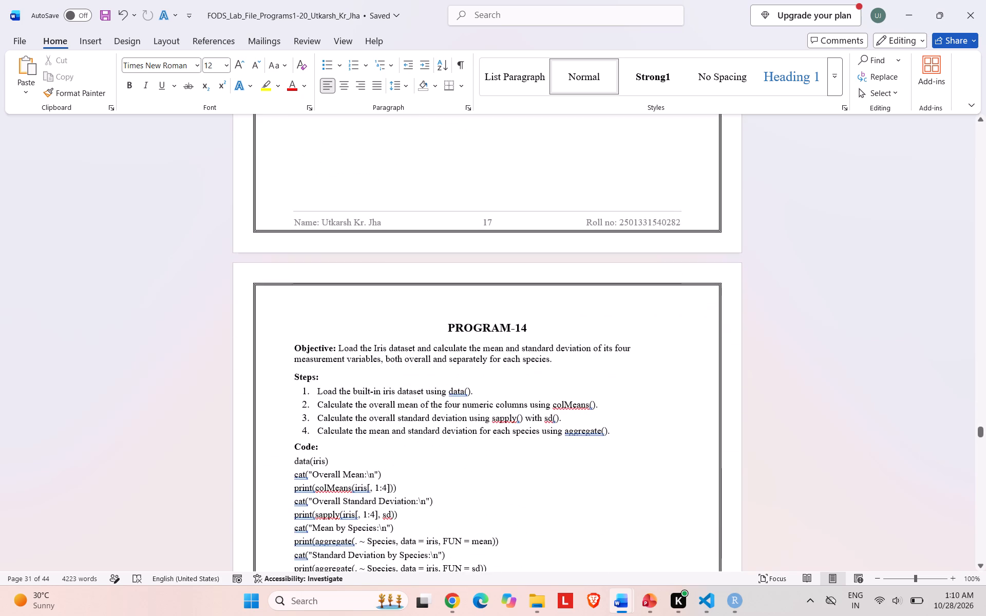
{"action": "scroll", "coordinate": [625, 472], "scroll_direction": "down", "scroll_amount": 3}
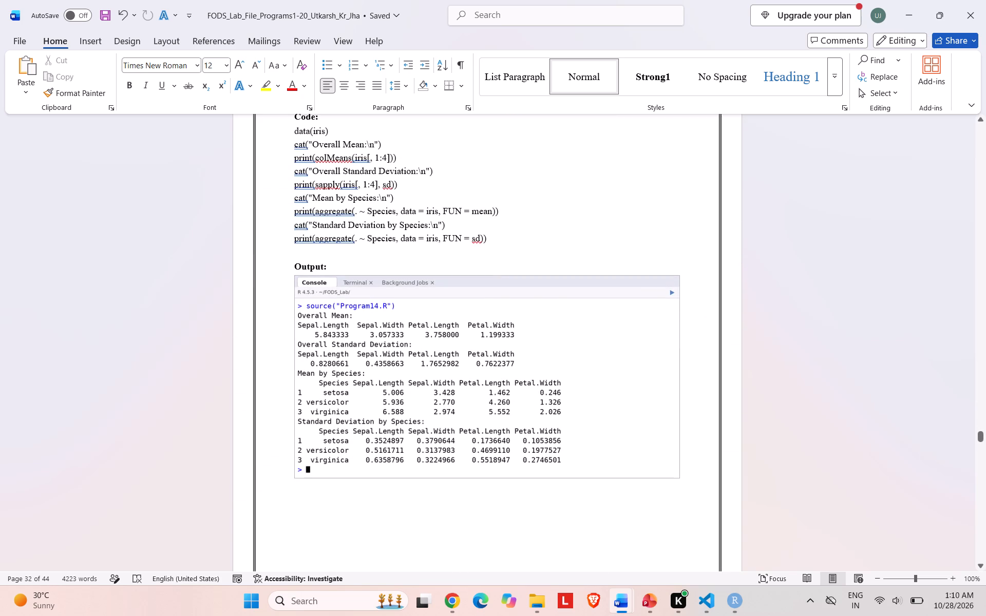
{"action": "scroll", "coordinate": [625, 472], "scroll_direction": "down", "scroll_amount": 2}
{"action": "scroll", "coordinate": [625, 472], "scroll_direction": "up", "scroll_amount": 2}
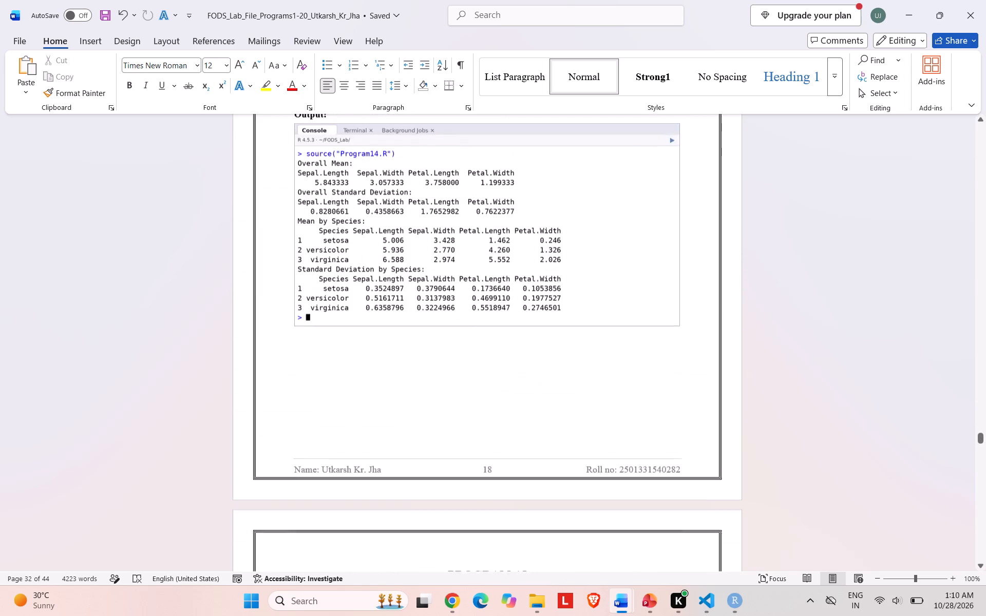
{"action": "scroll", "coordinate": [625, 472], "scroll_direction": "up", "scroll_amount": 7}
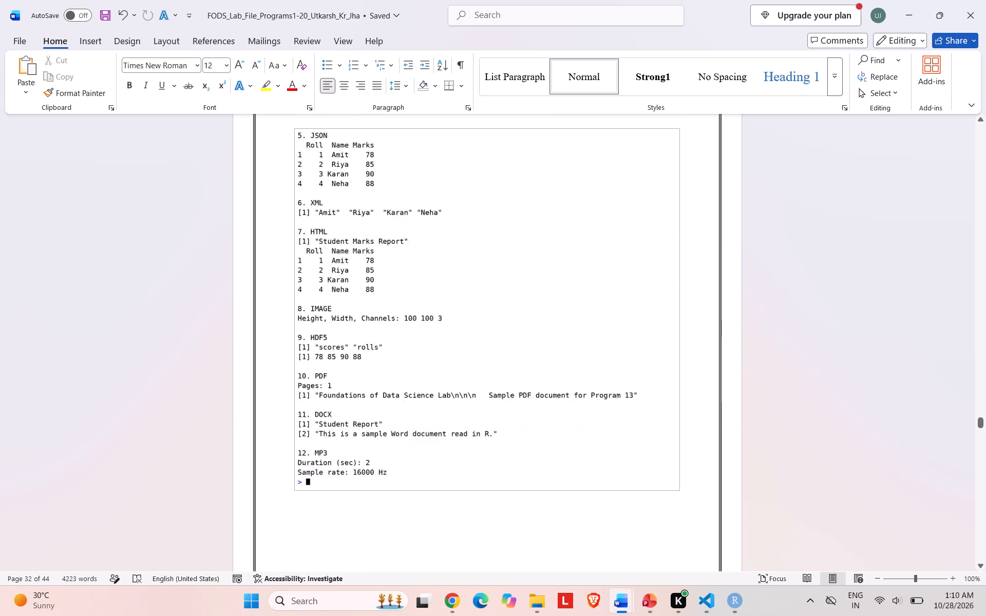
Look back through Program 13 in Word, from the end of its output through the code to its objective and steps.
{"action": "scroll", "coordinate": [625, 472], "scroll_direction": "up", "scroll_amount": 4}
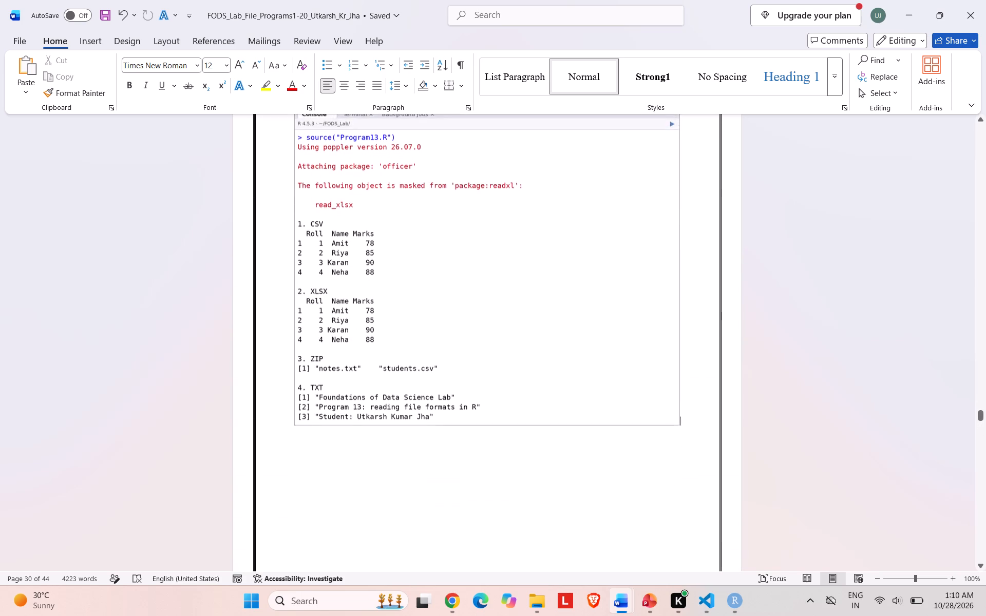
{"action": "scroll", "coordinate": [625, 472], "scroll_direction": "up", "scroll_amount": 4}
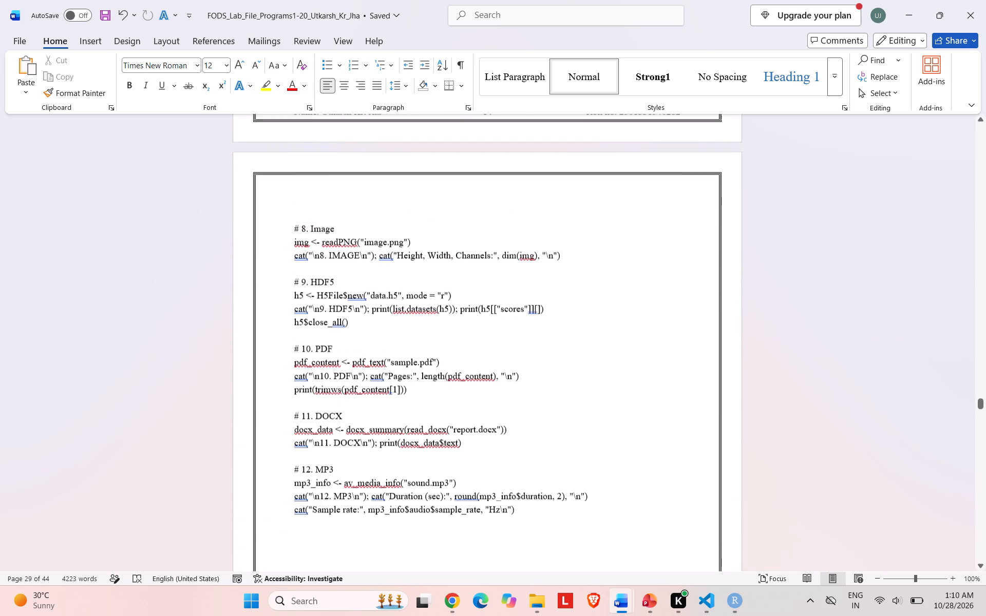
{"action": "scroll", "coordinate": [625, 472], "scroll_direction": "up", "scroll_amount": 4}
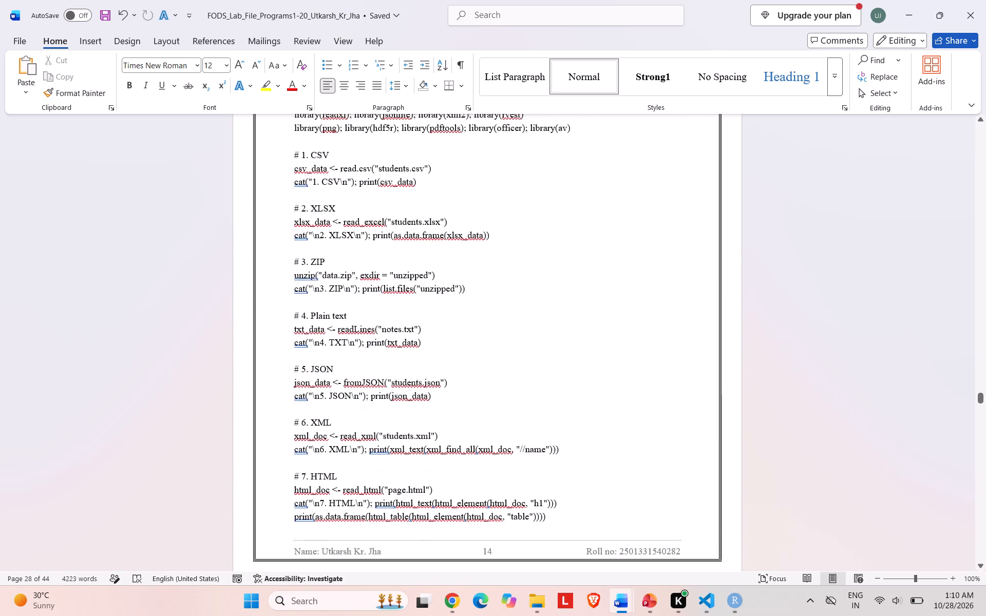
{"action": "scroll", "coordinate": [625, 472], "scroll_direction": "up", "scroll_amount": 1}
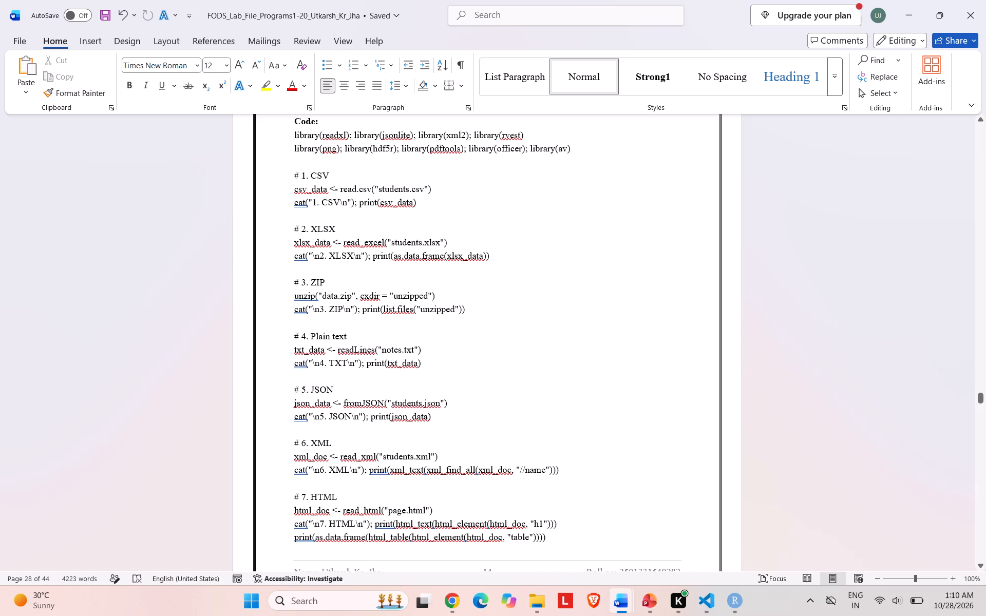
{"action": "scroll", "coordinate": [508, 443], "scroll_direction": "up", "scroll_amount": 2}
{"action": "scroll", "coordinate": [508, 443], "scroll_direction": "down", "scroll_amount": 1}
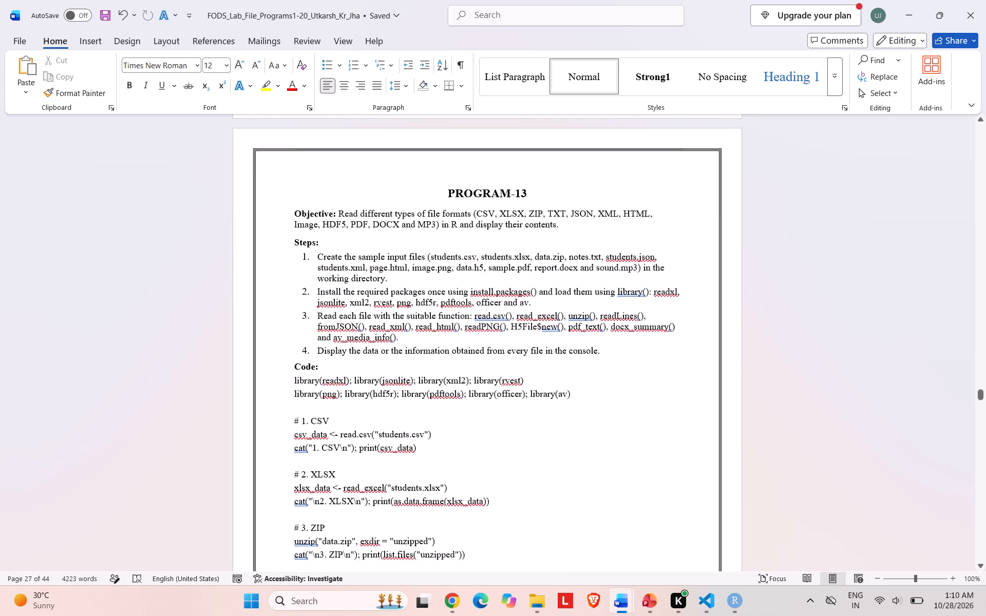
{"action": "scroll", "coordinate": [508, 443], "scroll_direction": "down", "scroll_amount": 1}
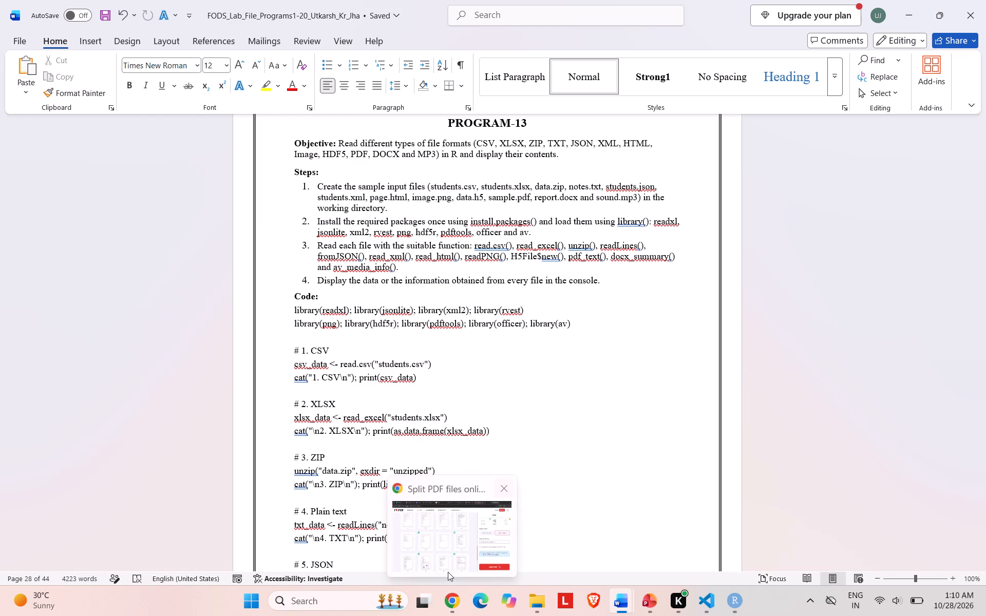
Switch to the iLovePDF split page in Chrome and set the extracted pages to merge into one PDF file.
{"action": "left_click", "coordinate": [448, 572]}
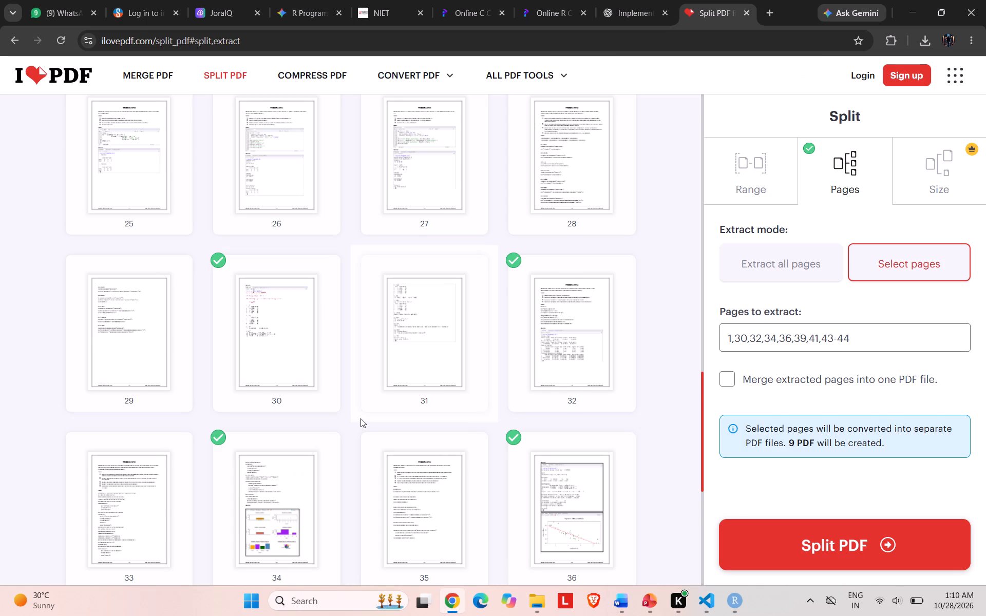
{"action": "scroll", "coordinate": [361, 418], "scroll_direction": "down", "scroll_amount": 5}
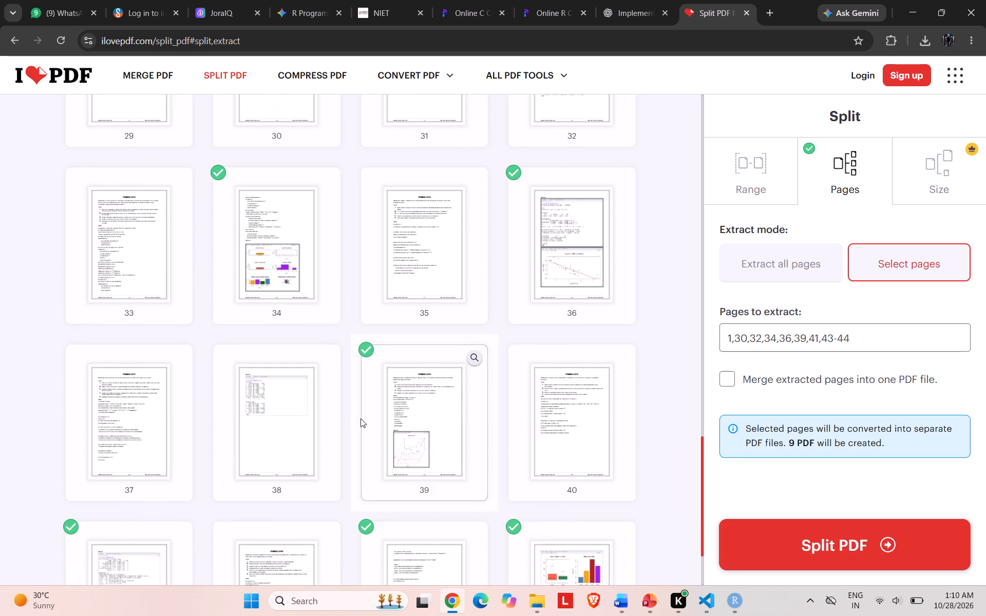
{"action": "scroll", "coordinate": [361, 418], "scroll_direction": "down", "scroll_amount": 4}
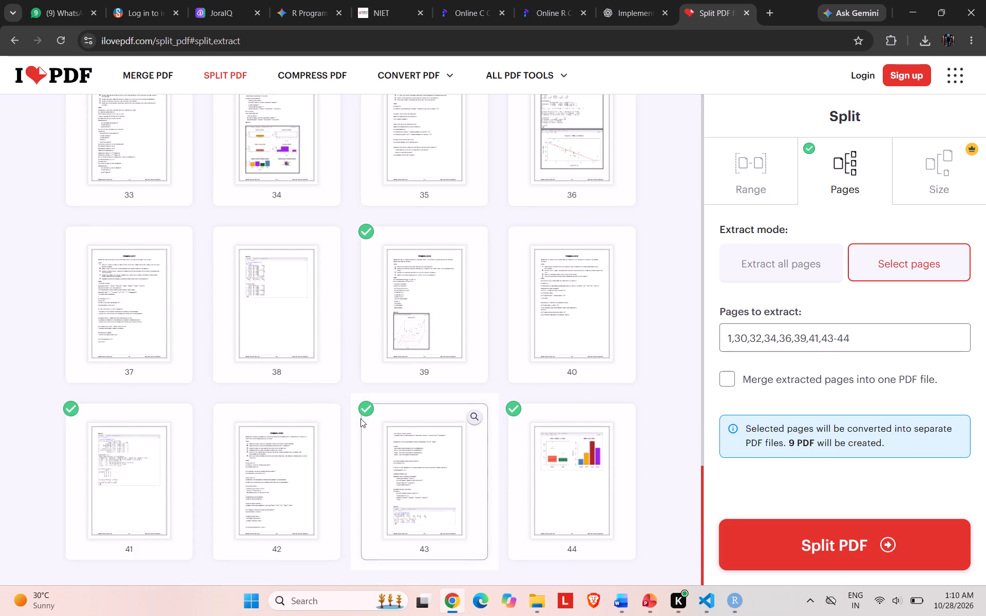
{"action": "left_click", "coordinate": [731, 376]}
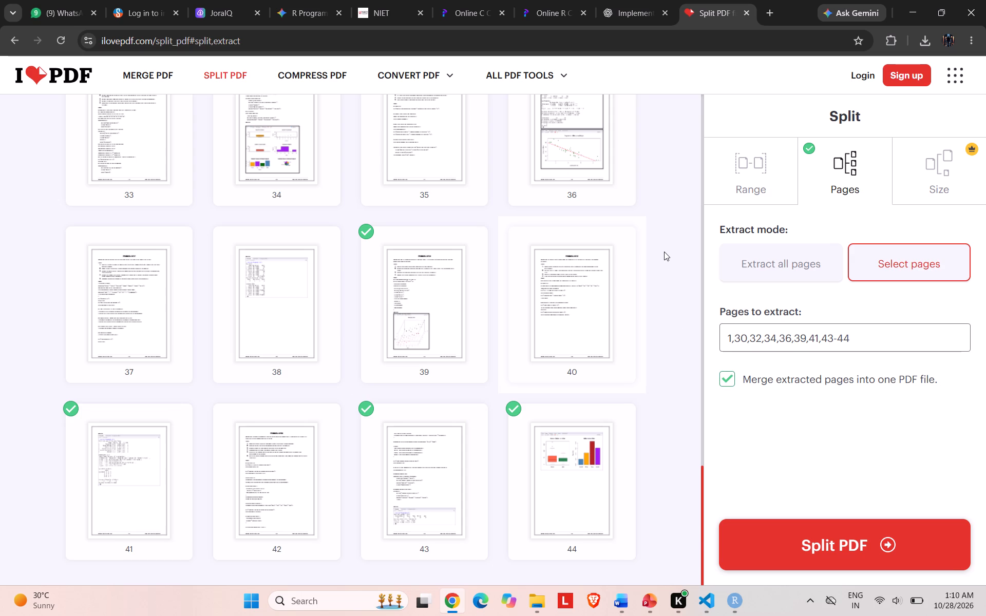
Review the page selection from page 1 to page 44 and split the PDF with pages 1,30,32,34,36,39,41,43-44.
{"action": "scroll", "coordinate": [664, 252], "scroll_direction": "up", "scroll_amount": 9}
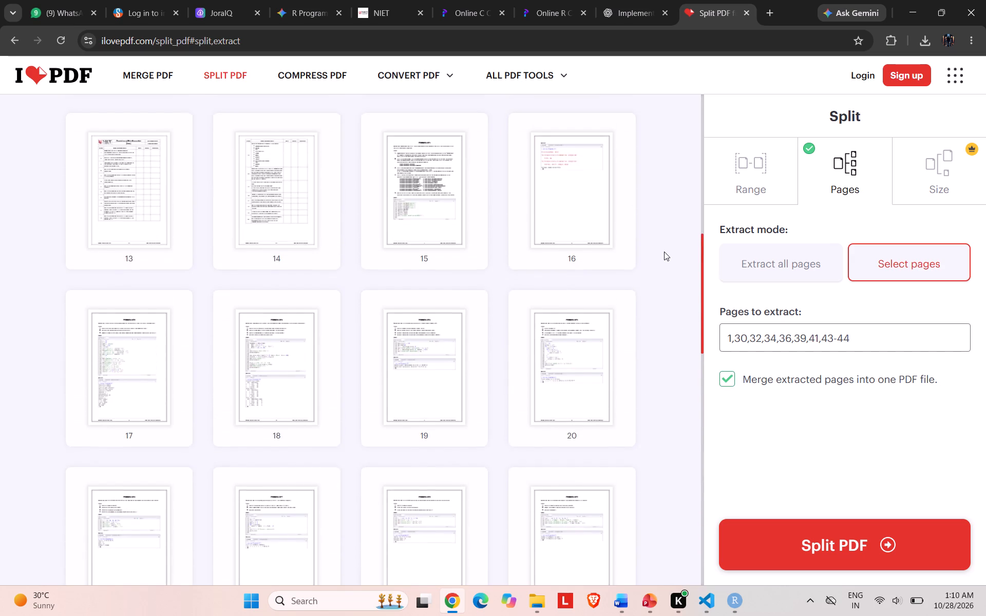
{"action": "scroll", "coordinate": [664, 252], "scroll_direction": "up", "scroll_amount": 5}
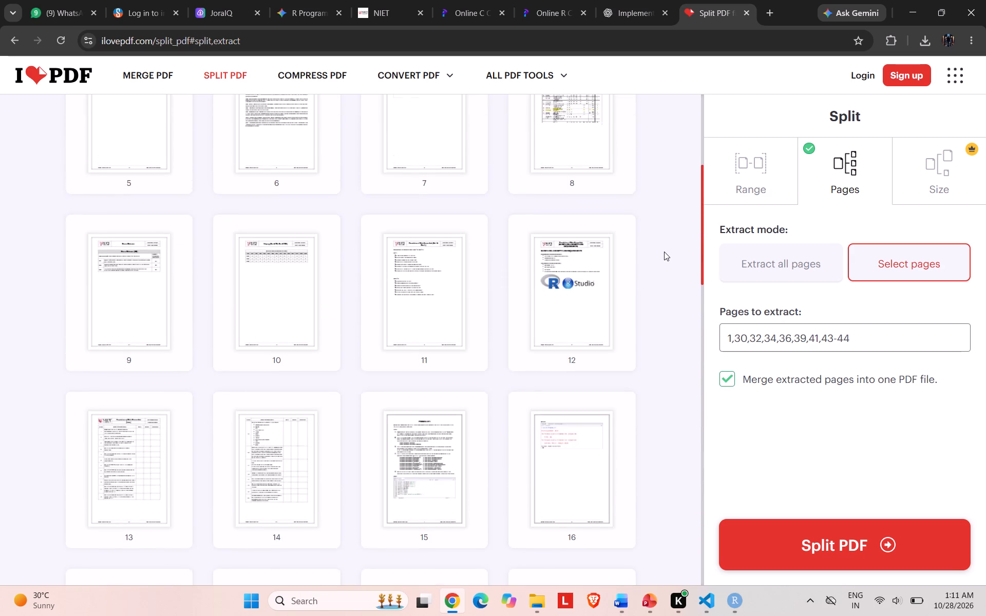
{"action": "scroll", "coordinate": [664, 252], "scroll_direction": "up", "scroll_amount": 6}
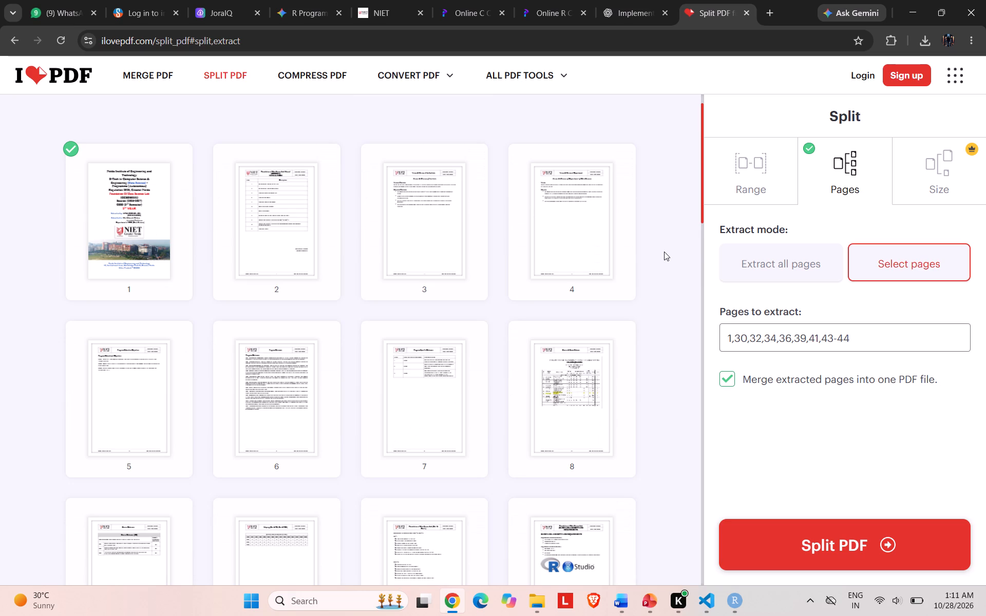
{"action": "scroll", "coordinate": [664, 252], "scroll_direction": "down", "scroll_amount": 15}
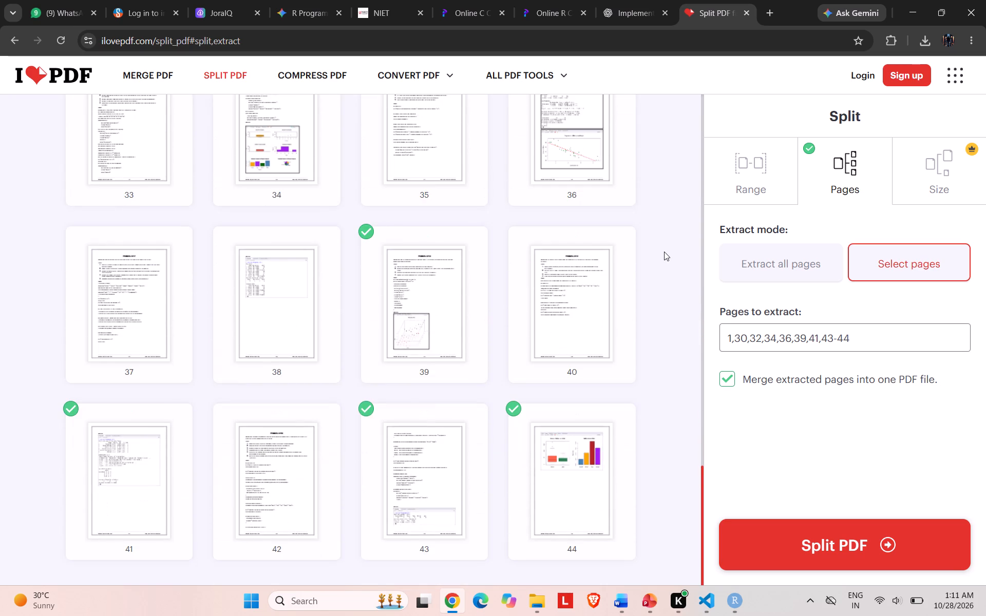
{"action": "left_click", "coordinate": [830, 536]}
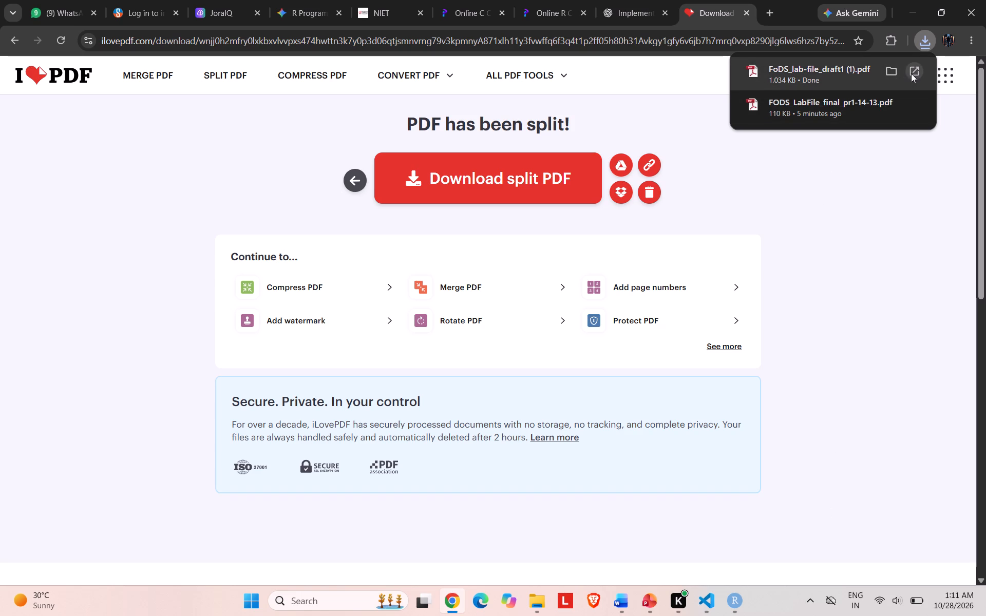
Open the downloaded FoDS_lab-file_draft1 (1).pdf to check its pages, and close it again.
{"action": "left_click", "coordinate": [911, 73]}
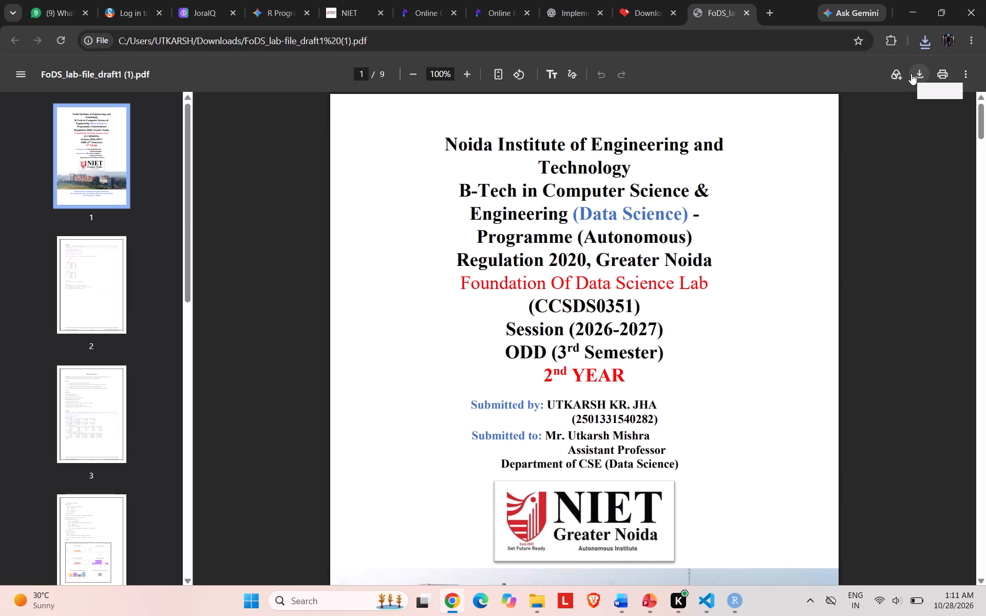
{"action": "left_click", "coordinate": [748, 12]}
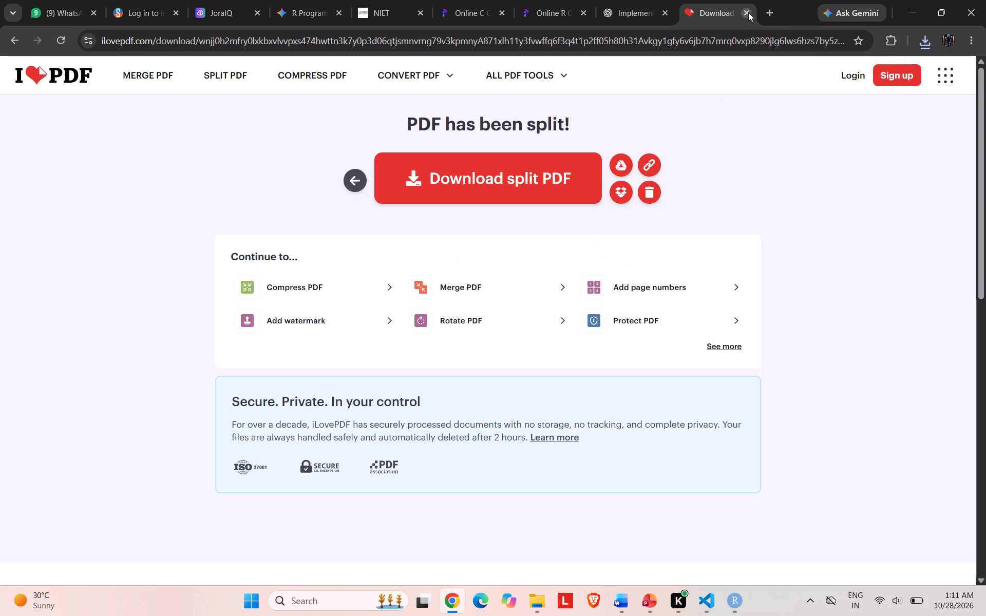
Show the downloaded FoDS_lab-file_draft1 (1) PDF in the Downloads folder and rename it as FODS-color.
{"action": "left_click", "coordinate": [924, 38]}
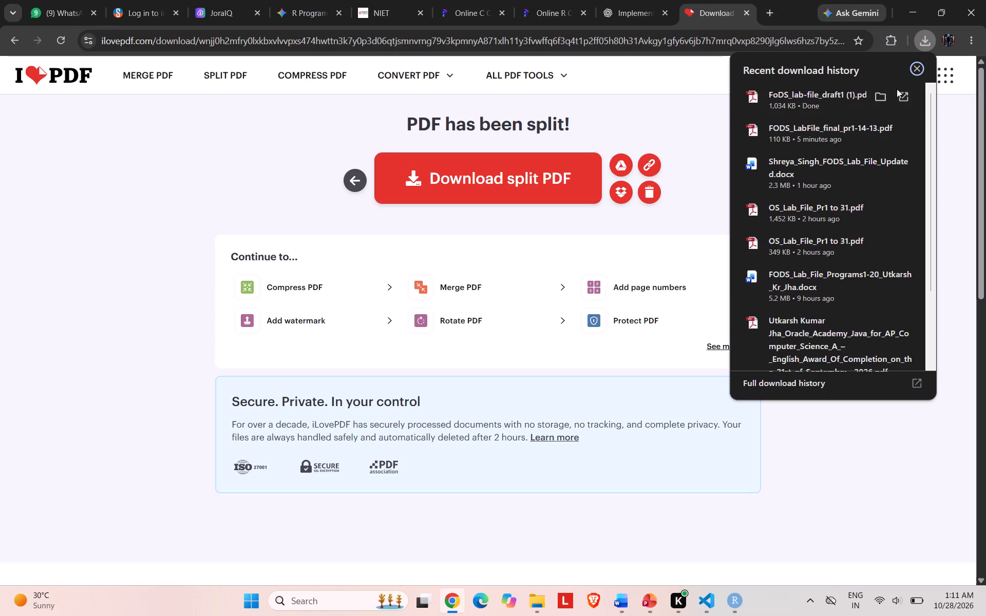
{"action": "left_click", "coordinate": [880, 101]}
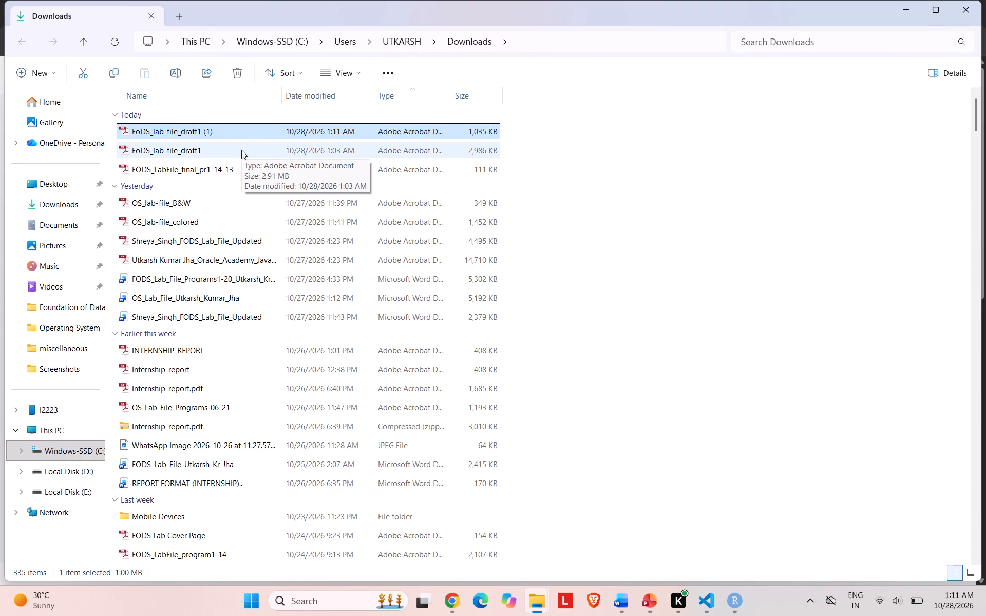
{"action": "left_click", "coordinate": [235, 133]}
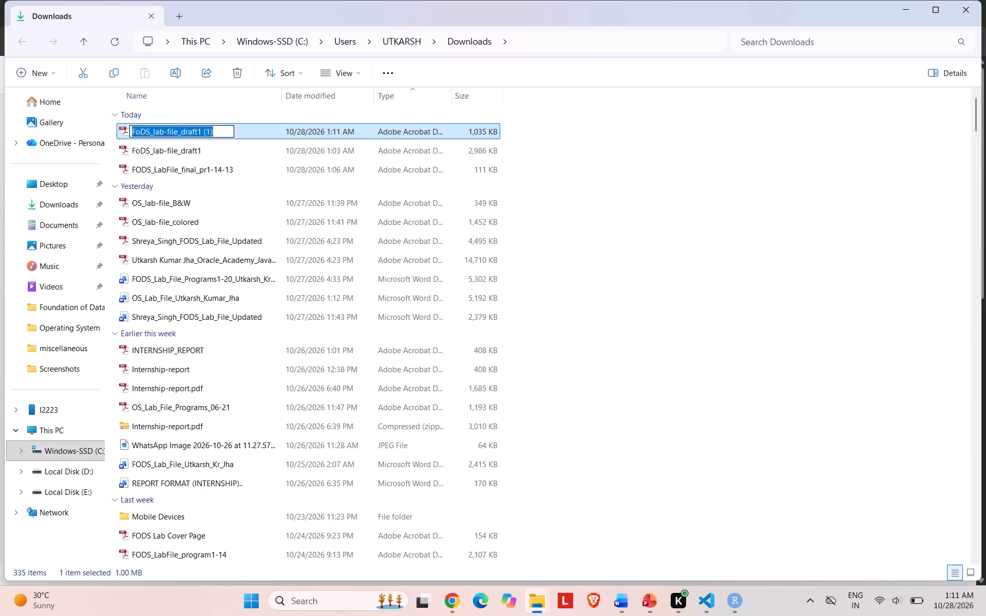
{"action": "key", "text": "shift+f"}
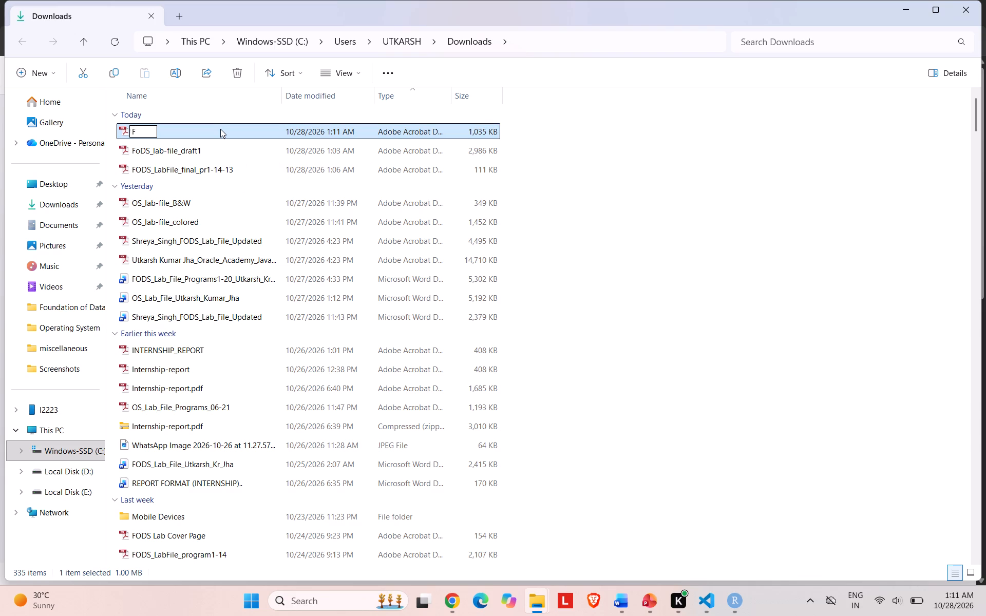
{"action": "key", "text": "shift+o"}
{"action": "type", "text": "DS"}
{"action": "key", "text": "minus"}
{"action": "type", "text": "color"}
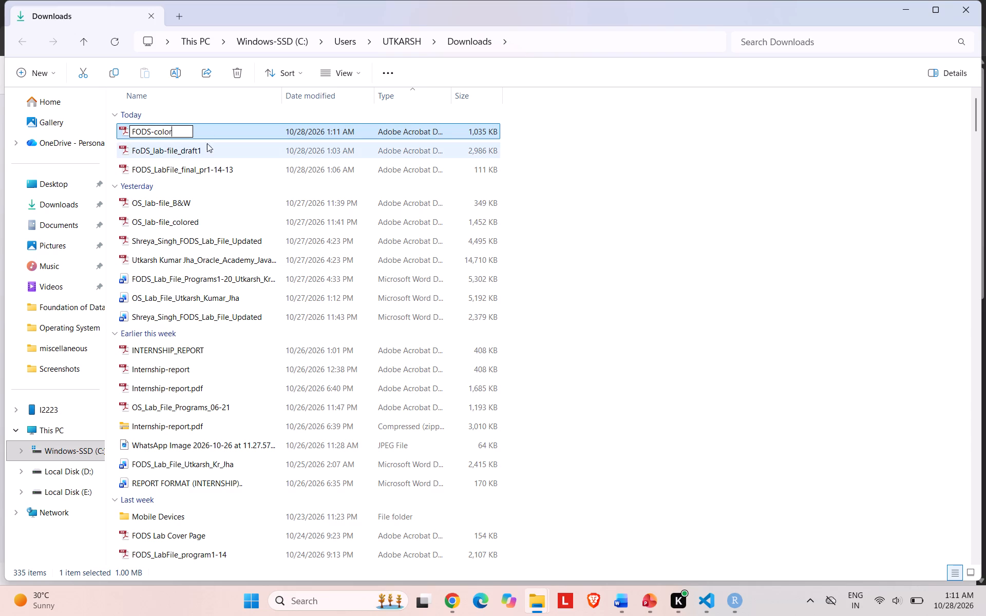
Open FODS_LabFile_final_pr1-14-13 to check its content, and close it again.
{"action": "double_click", "coordinate": [201, 170]}
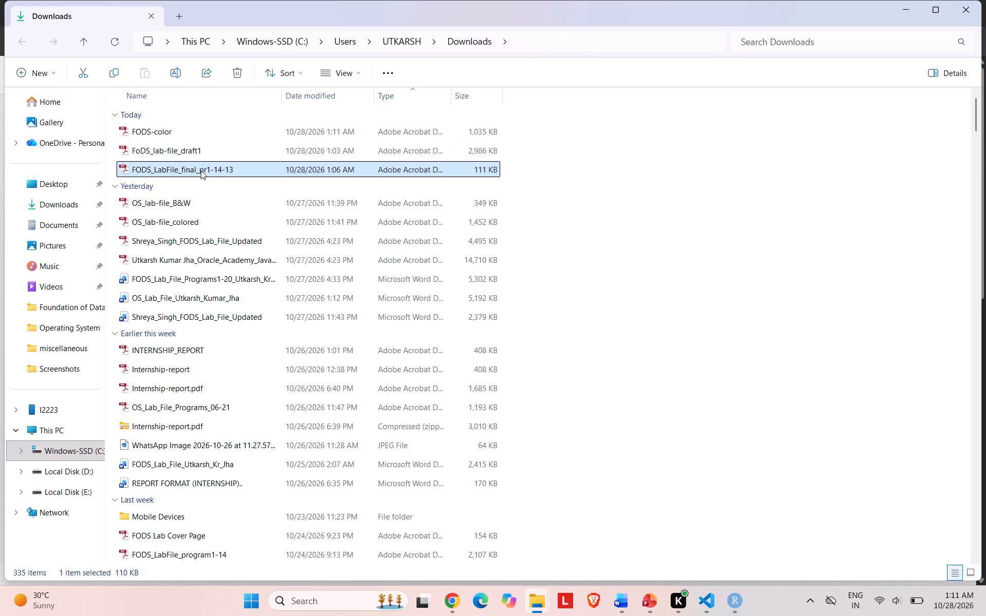
{"action": "double_click", "coordinate": [201, 170]}
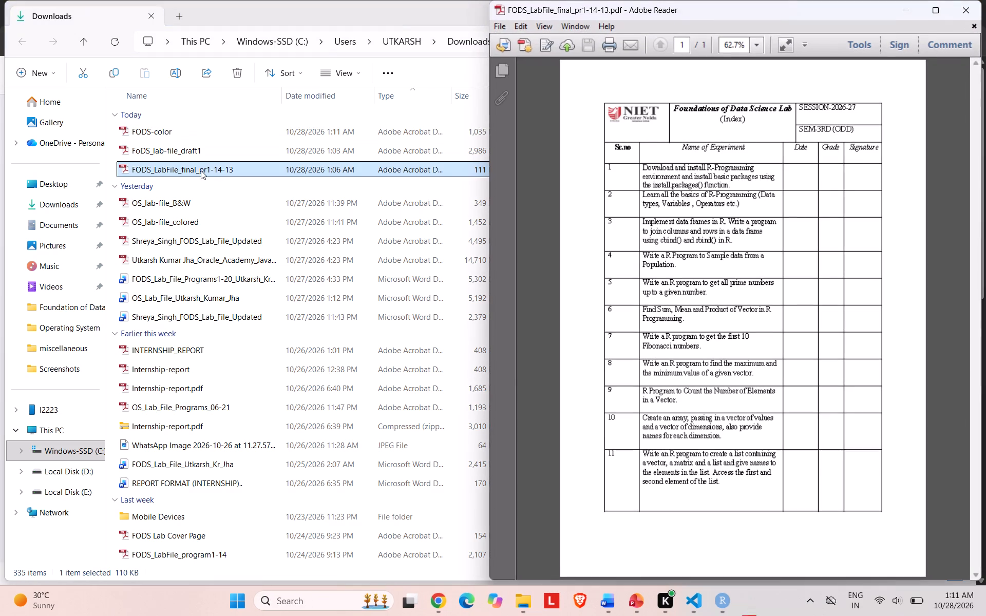
{"action": "left_click", "coordinate": [971, 9]}
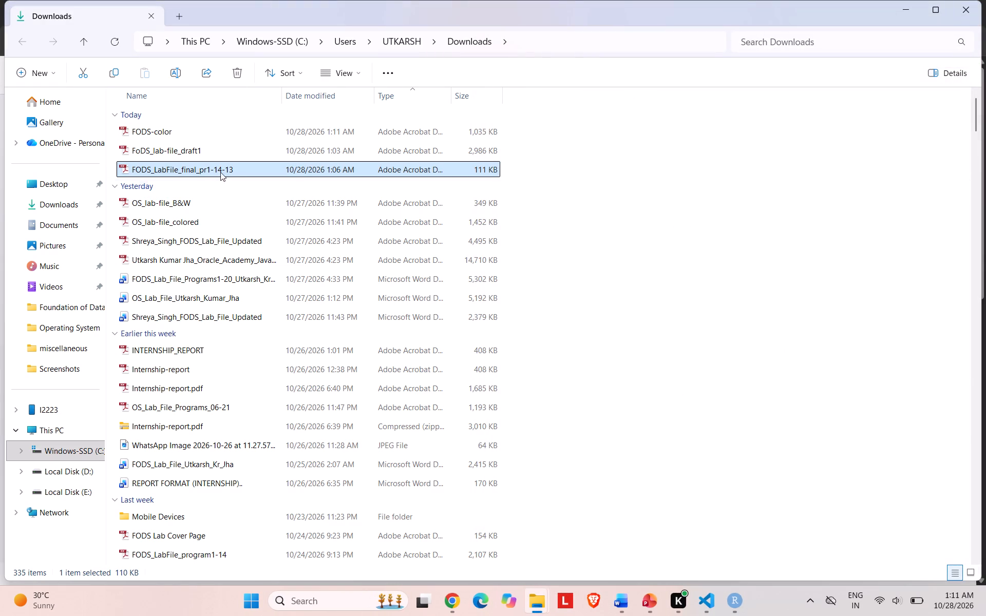
Rename FODS_LabFile_final_pr1-14-13 as FODS-color, accepting the numbered name FODS-color (2).
{"action": "left_click", "coordinate": [224, 164]}
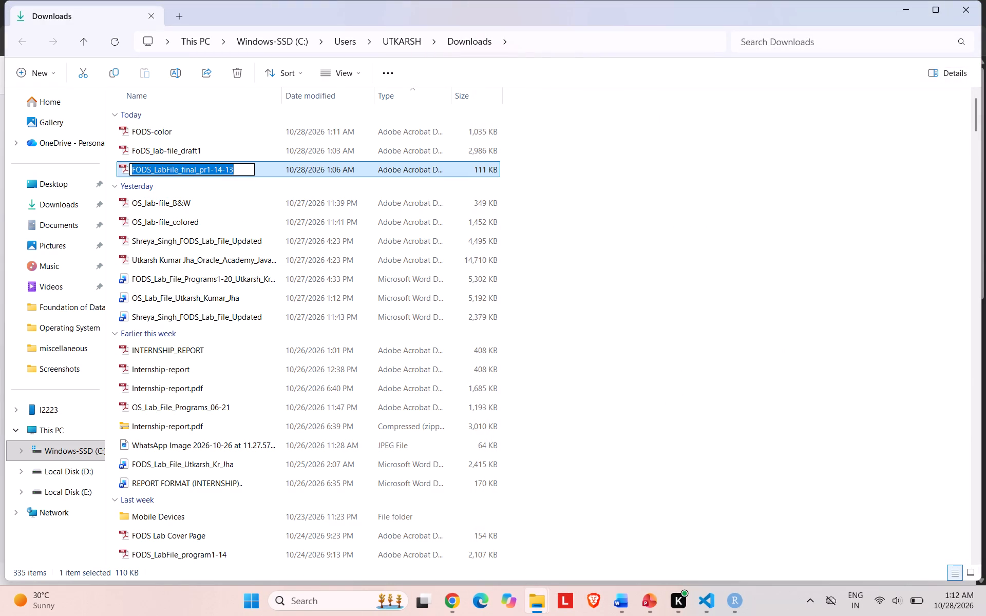
{"action": "key", "text": "f"}
{"action": "key", "text": "o"}
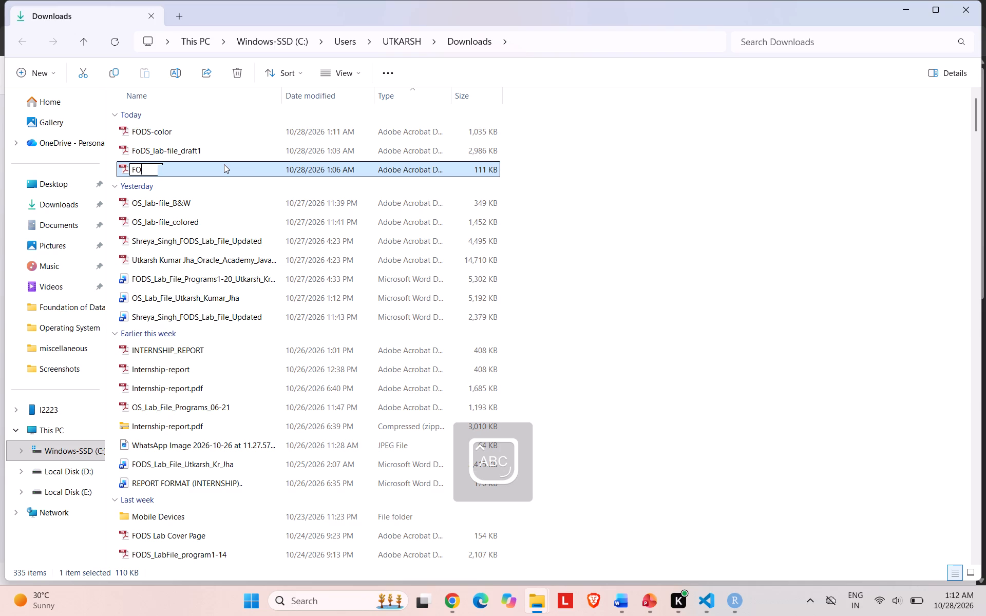
{"action": "type", "text": "DS"}
{"action": "key", "text": "minus"}
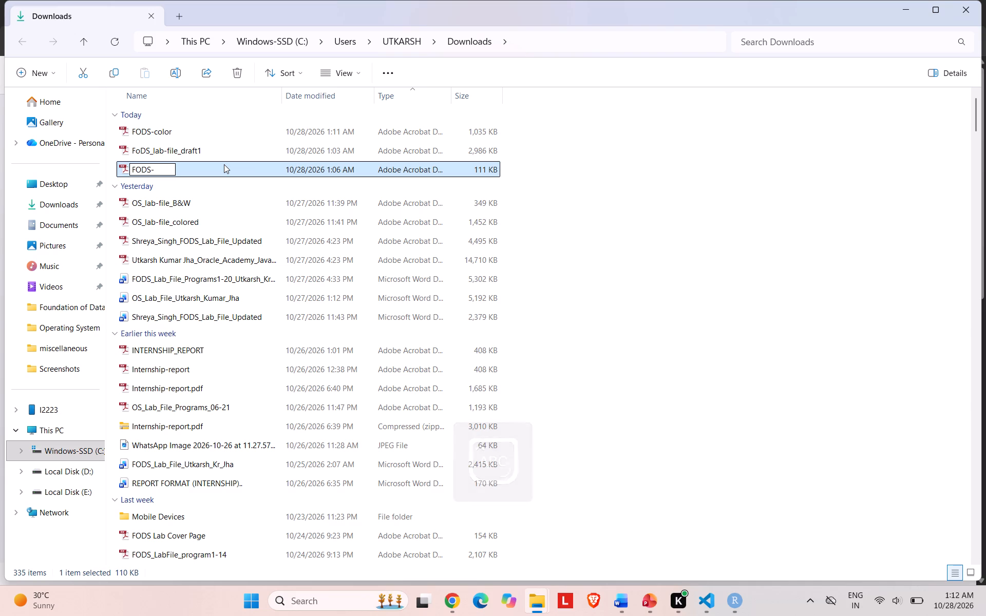
{"action": "key", "text": "c"}
{"action": "type", "text": "olor"}
{"action": "key", "text": "Return"}
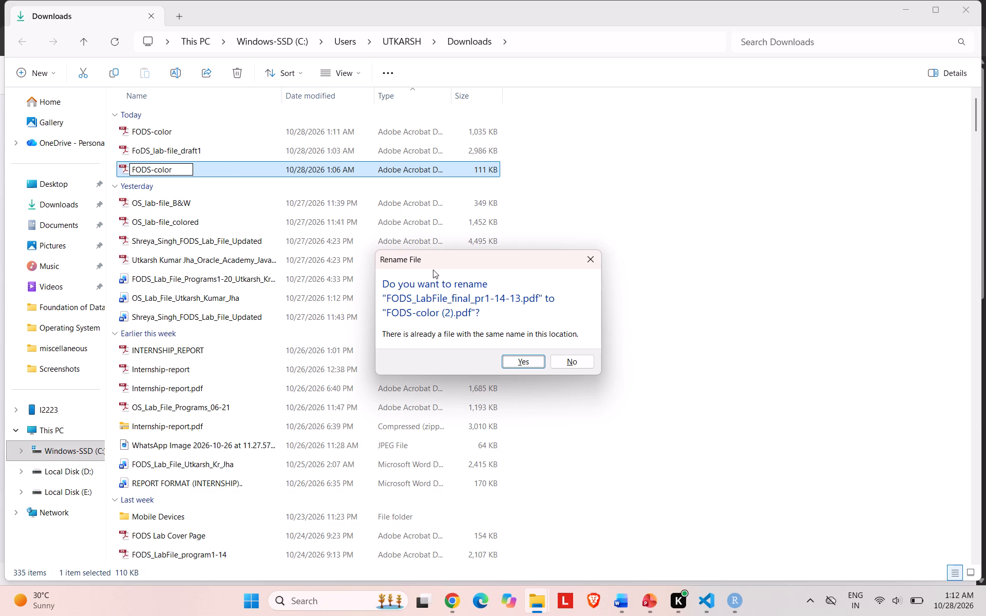
{"action": "left_click", "coordinate": [175, 167]}
{"action": "left_click", "coordinate": [538, 360]}
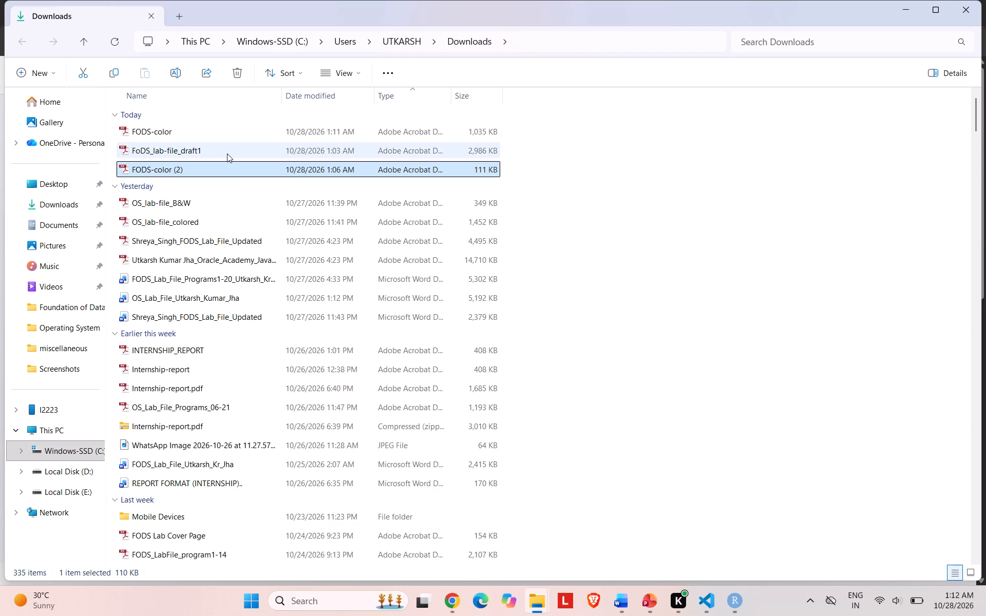
Switch to iLovePDF in Chrome and start a new PDF split with FoDS_lab-file_draft1 from Downloads.
{"action": "left_click", "coordinate": [458, 606]}
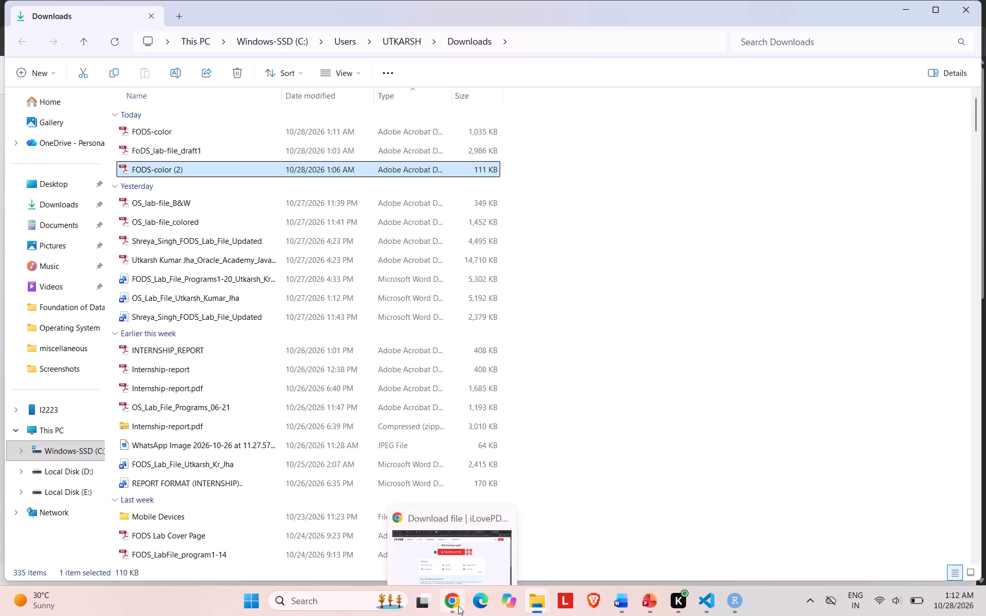
{"action": "left_click", "coordinate": [241, 74]}
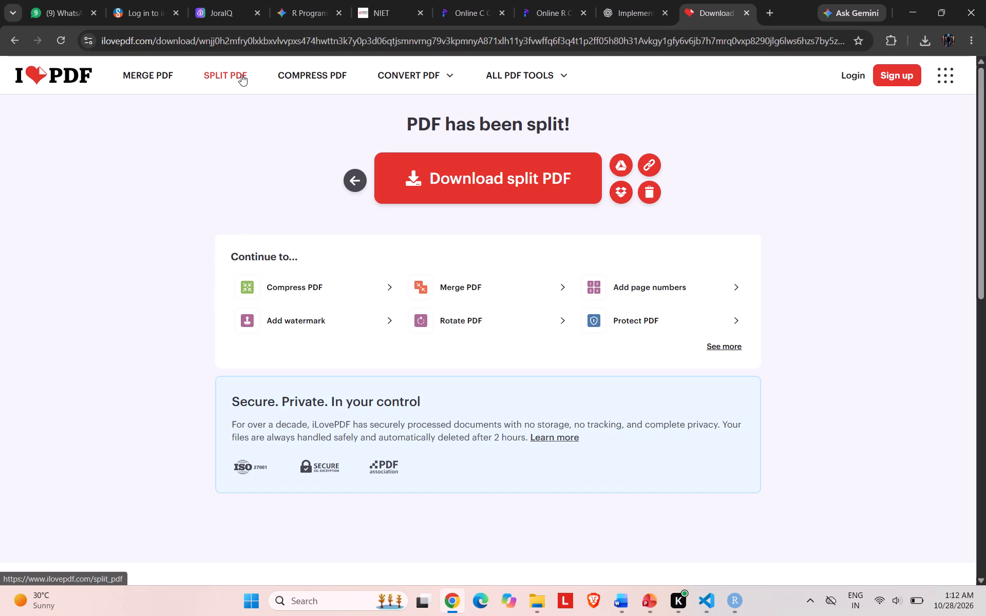
{"action": "left_click", "coordinate": [471, 241]}
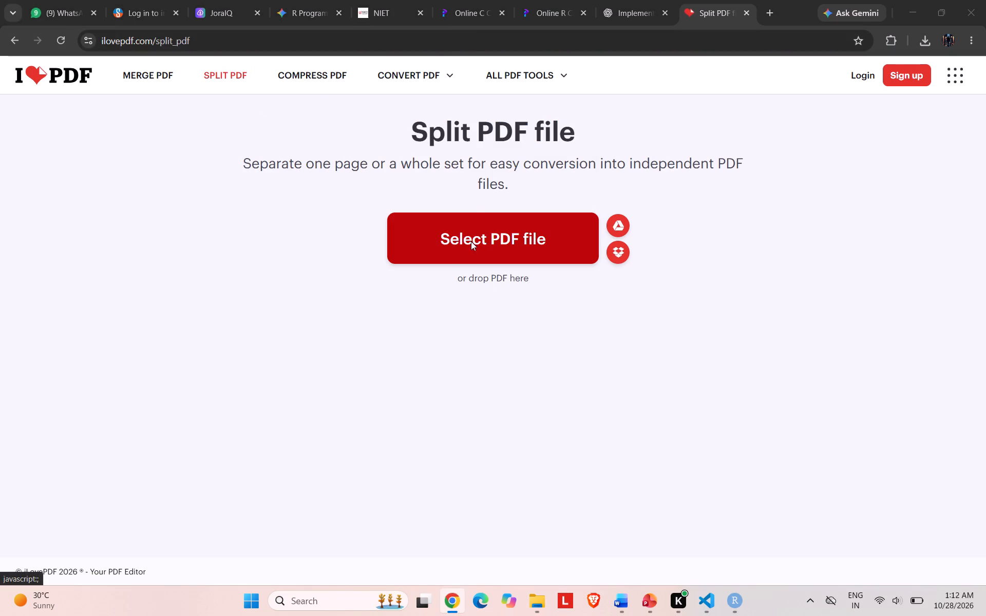
{"action": "left_click", "coordinate": [192, 150]}
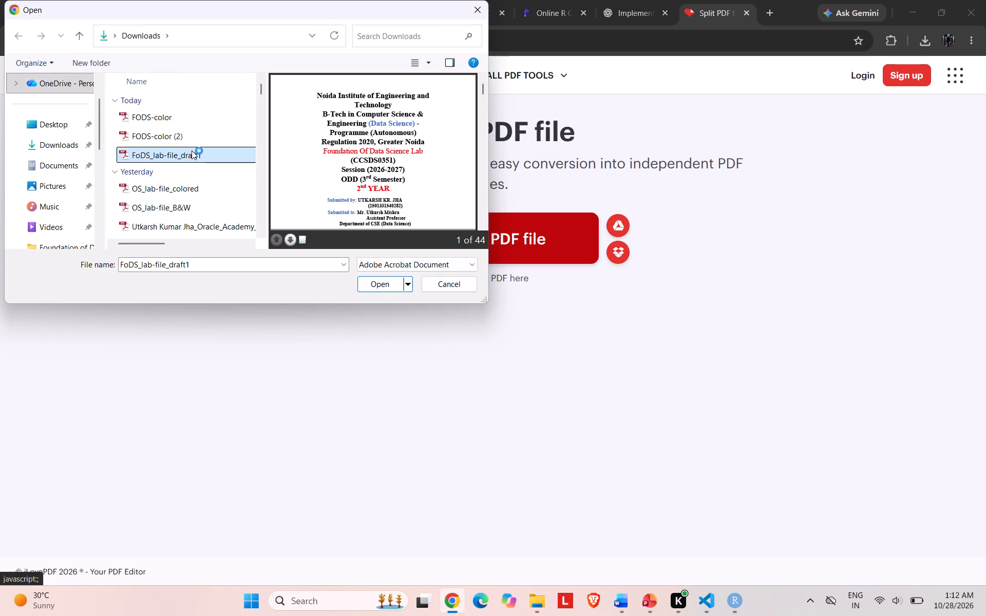
{"action": "left_click", "coordinate": [377, 283]}
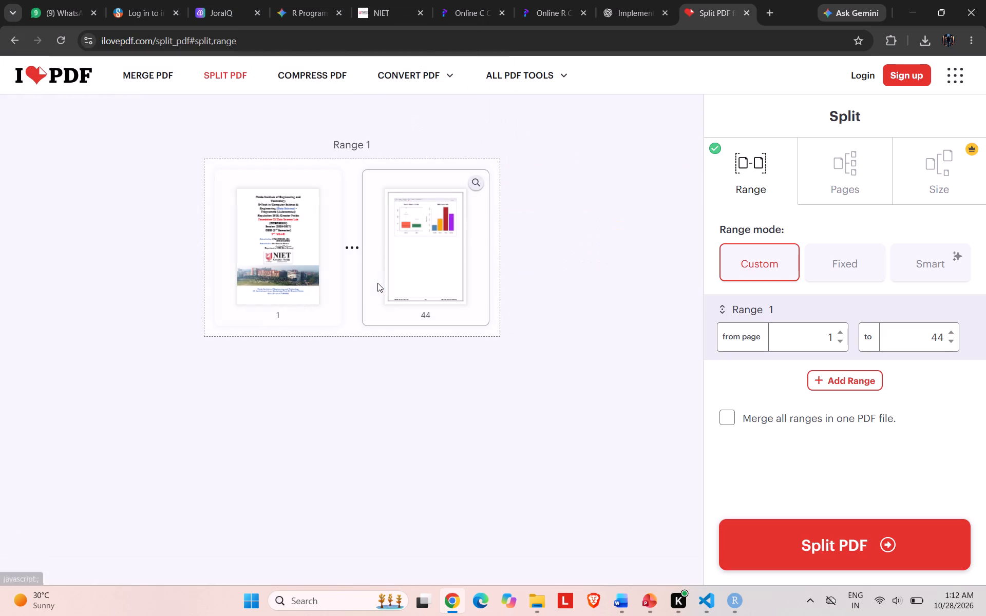
Set the split to extract selected pages only, and select pages 28, 29 and 31.
{"action": "left_click", "coordinate": [856, 167]}
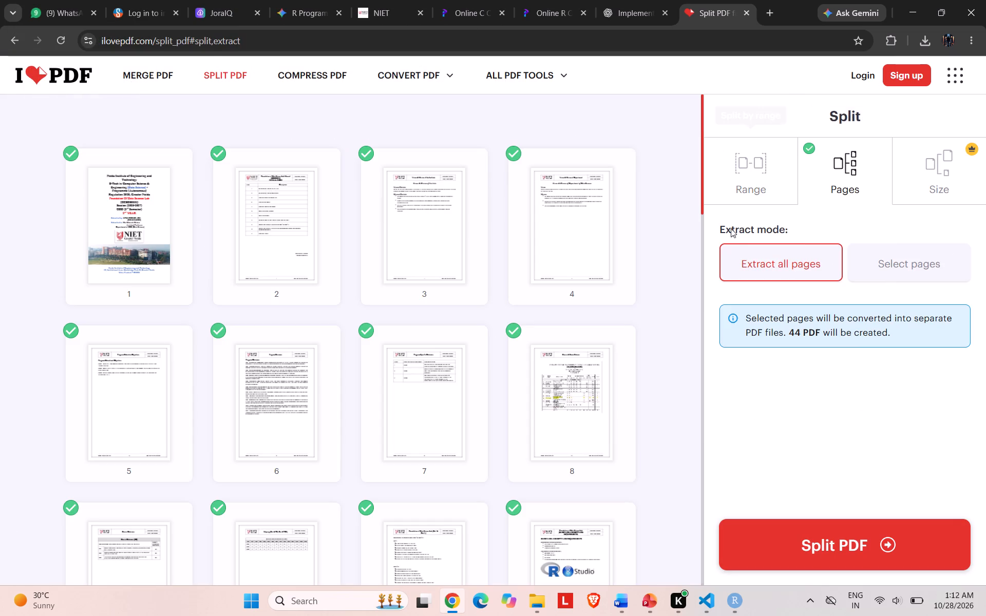
{"action": "scroll", "coordinate": [679, 345], "scroll_direction": "down", "scroll_amount": 5}
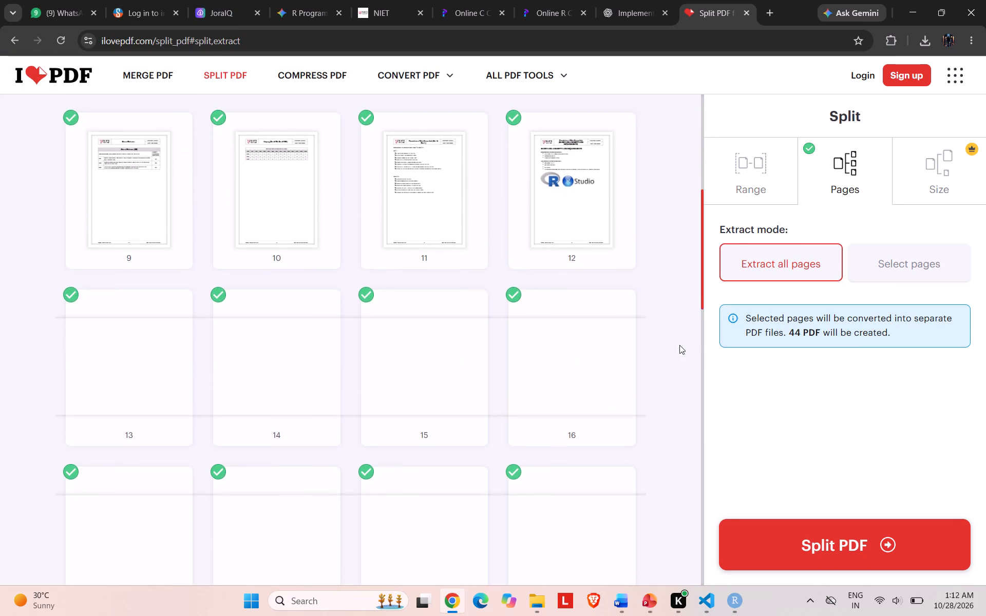
{"action": "scroll", "coordinate": [679, 345], "scroll_direction": "down", "scroll_amount": 7}
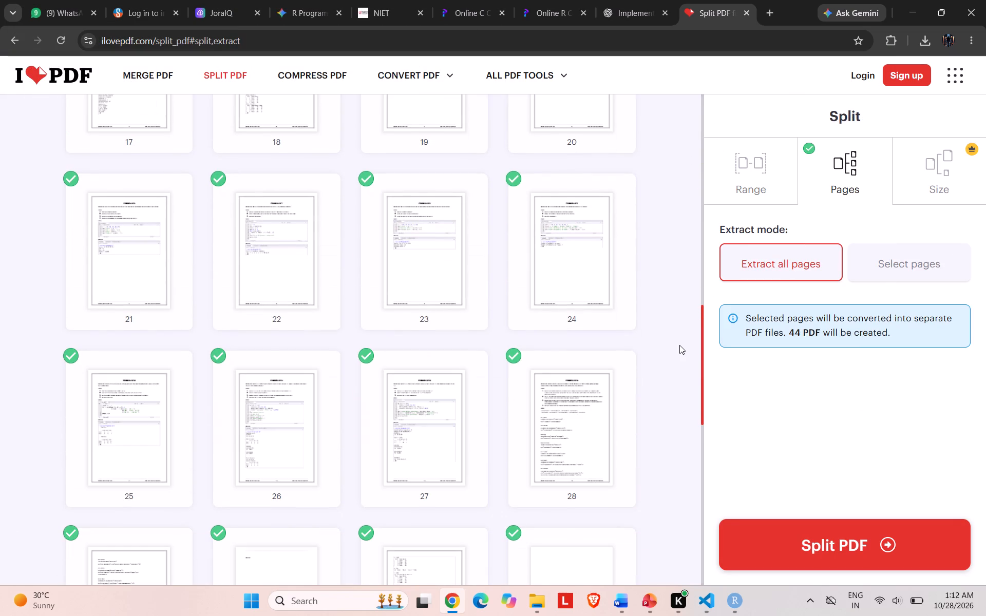
{"action": "scroll", "coordinate": [679, 345], "scroll_direction": "down", "scroll_amount": 2}
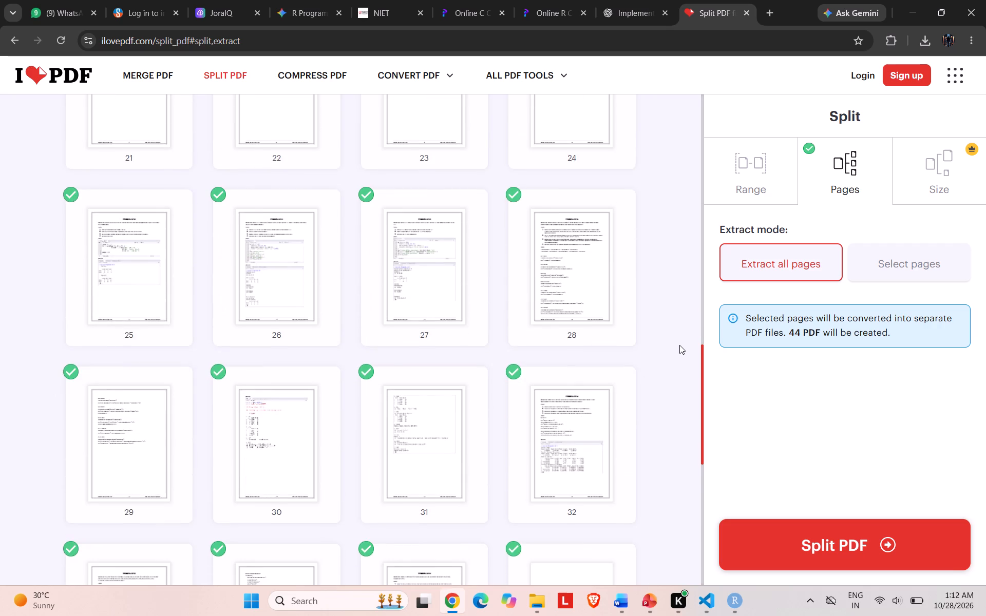
{"action": "scroll", "coordinate": [679, 345], "scroll_direction": "down", "scroll_amount": 2}
{"action": "scroll", "coordinate": [679, 345], "scroll_direction": "up", "scroll_amount": 1}
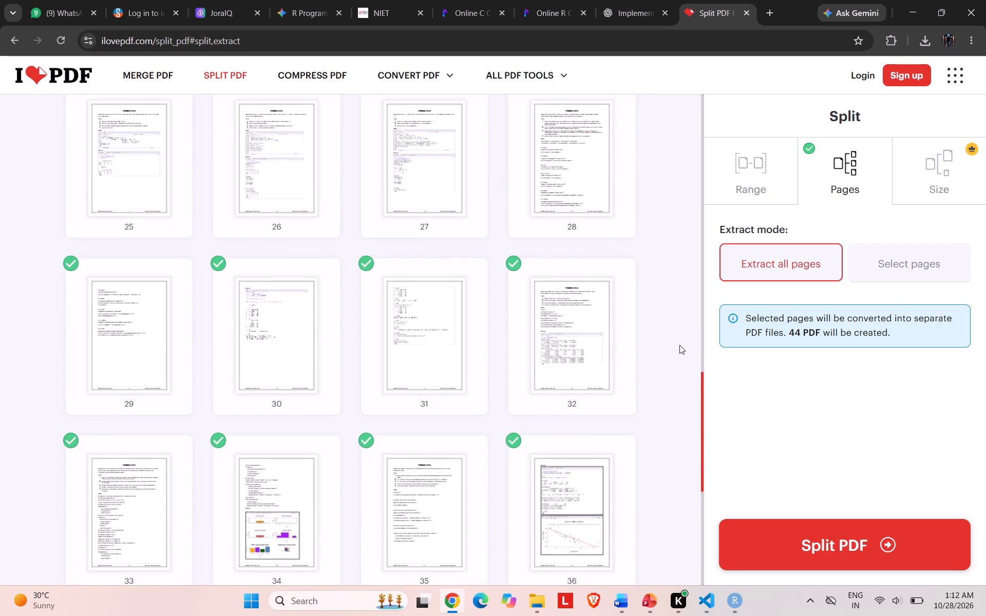
{"action": "scroll", "coordinate": [679, 345], "scroll_direction": "up", "scroll_amount": 1}
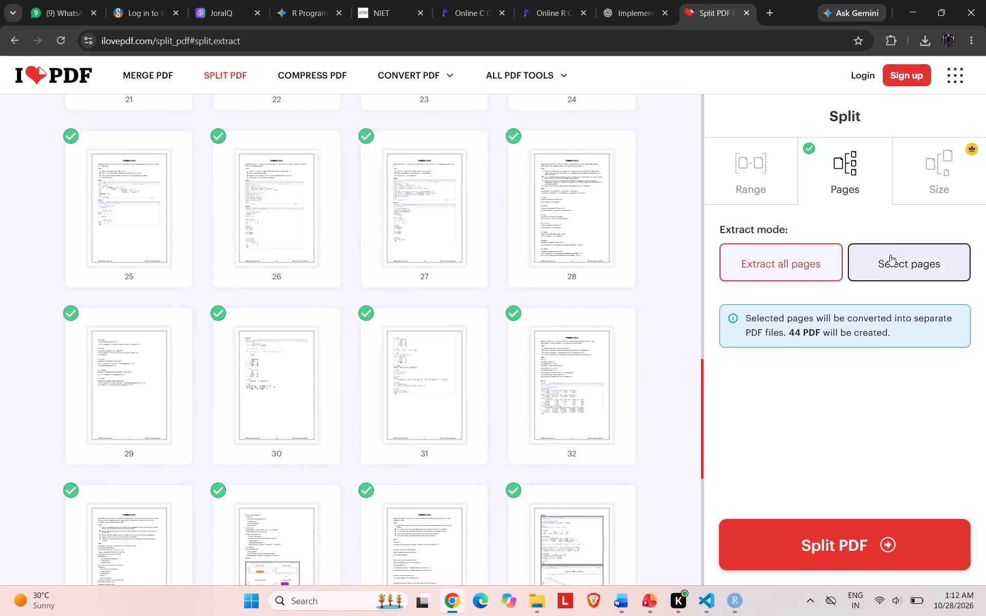
{"action": "left_click", "coordinate": [890, 255]}
{"action": "left_click", "coordinate": [590, 231]}
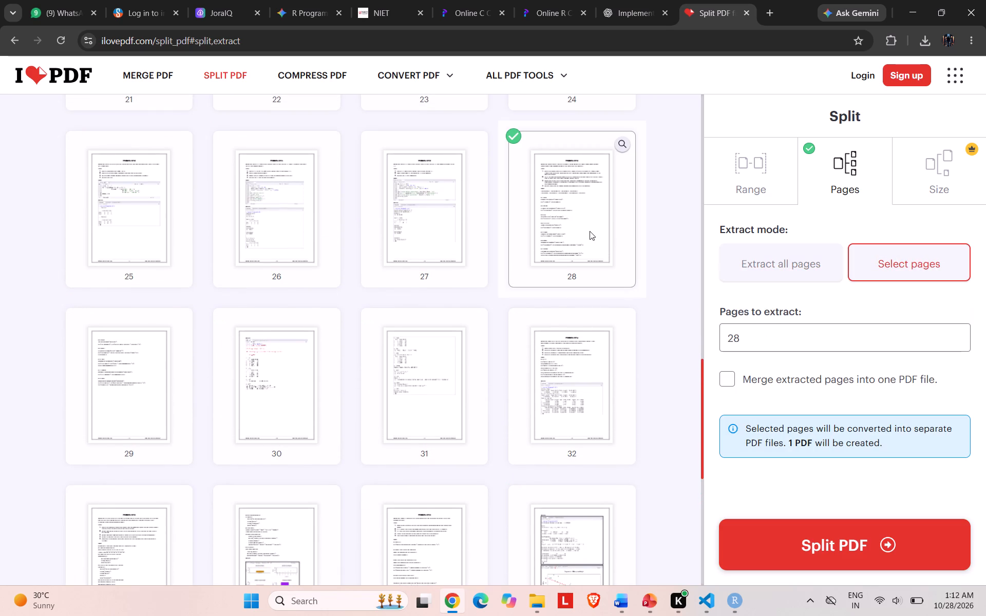
{"action": "left_click", "coordinate": [160, 360]}
{"action": "scroll", "coordinate": [160, 360], "scroll_direction": "down", "scroll_amount": 1}
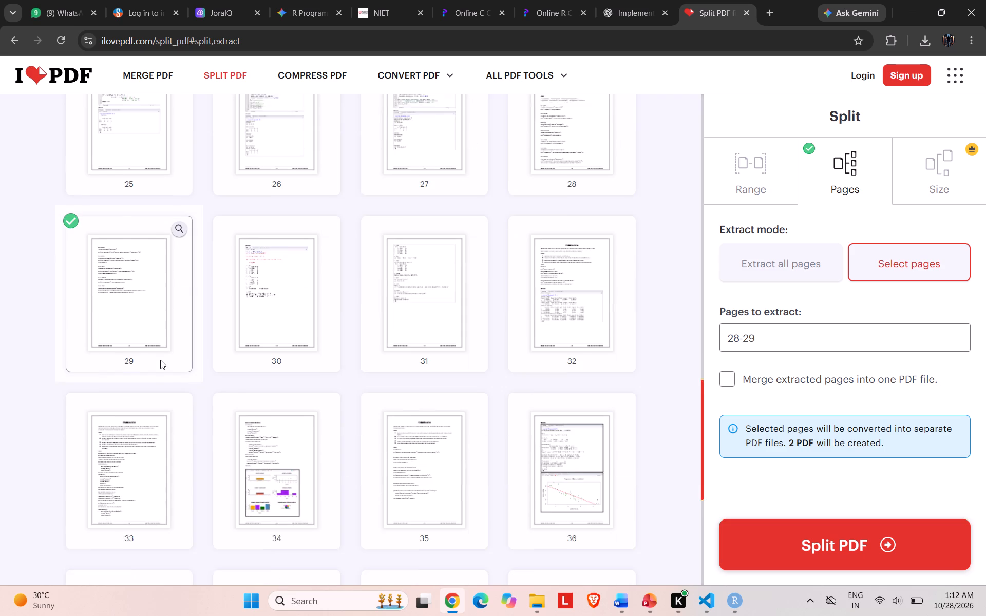
{"action": "scroll", "coordinate": [160, 360], "scroll_direction": "down", "scroll_amount": 1}
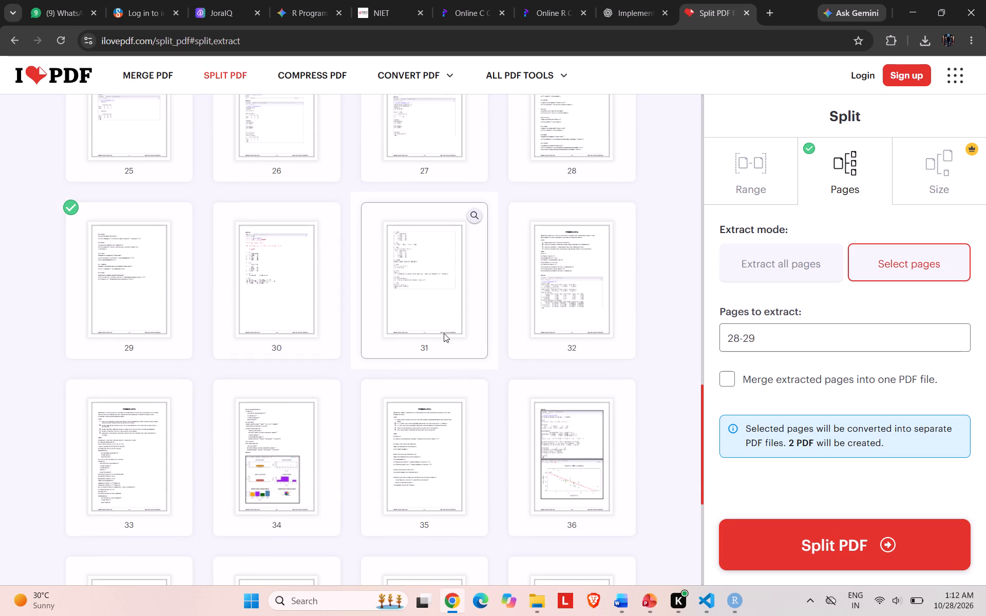
{"action": "left_click", "coordinate": [444, 333]}
Add pages 33, 35, 37, 38, 40 and 42 to the pages to extract.
{"action": "scroll", "coordinate": [444, 333], "scroll_direction": "down", "scroll_amount": 2}
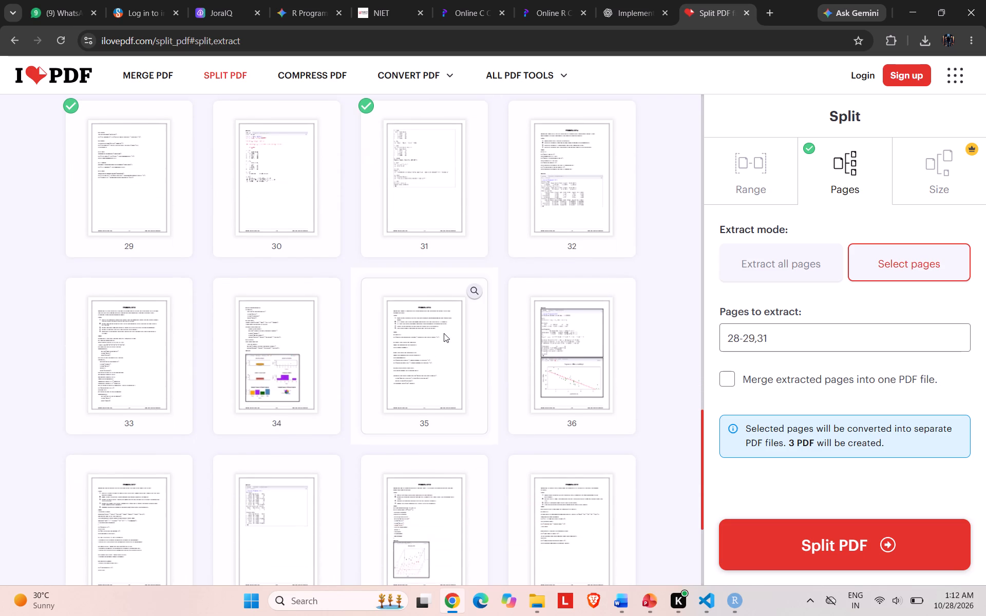
{"action": "left_click", "coordinate": [131, 392]}
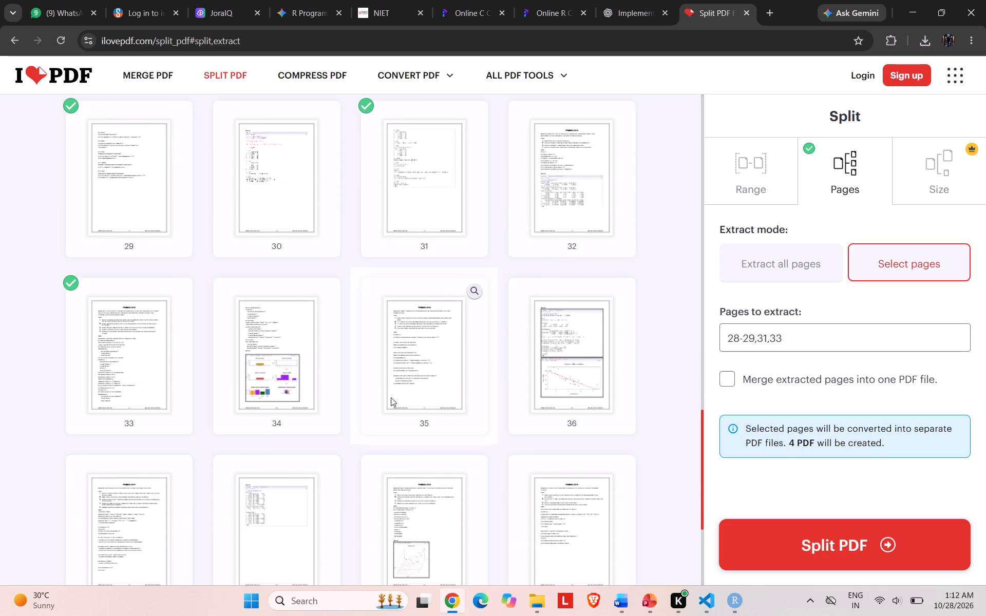
{"action": "left_click", "coordinate": [421, 409]}
{"action": "scroll", "coordinate": [421, 409], "scroll_direction": "down", "scroll_amount": 3}
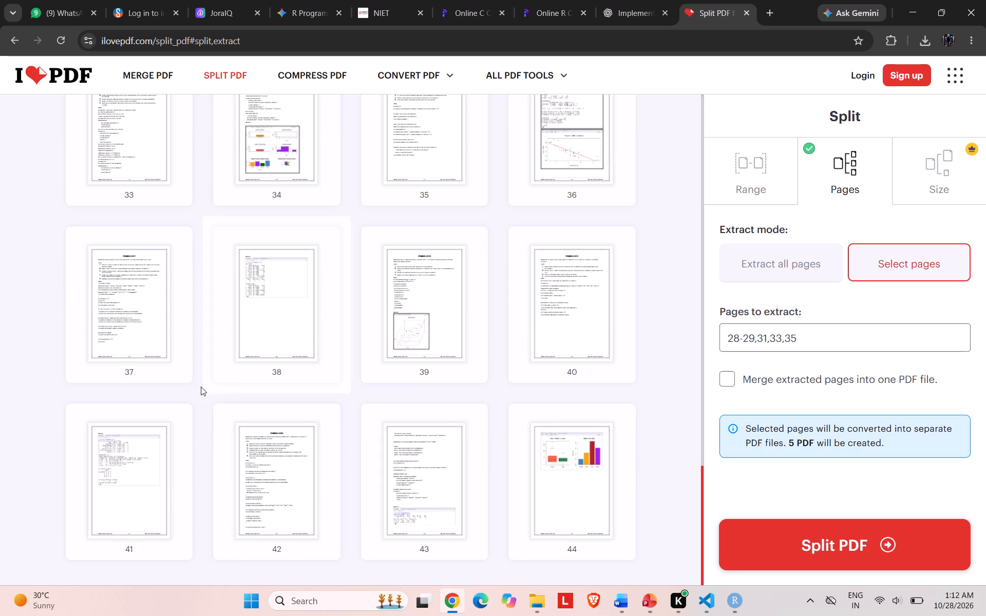
{"action": "left_click", "coordinate": [146, 359]}
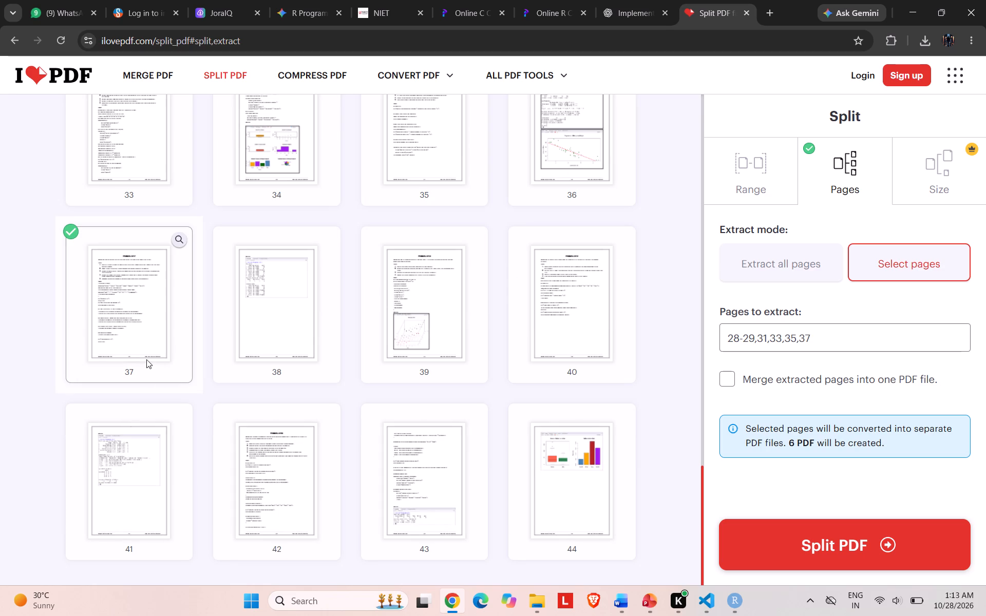
{"action": "left_click", "coordinate": [249, 359]}
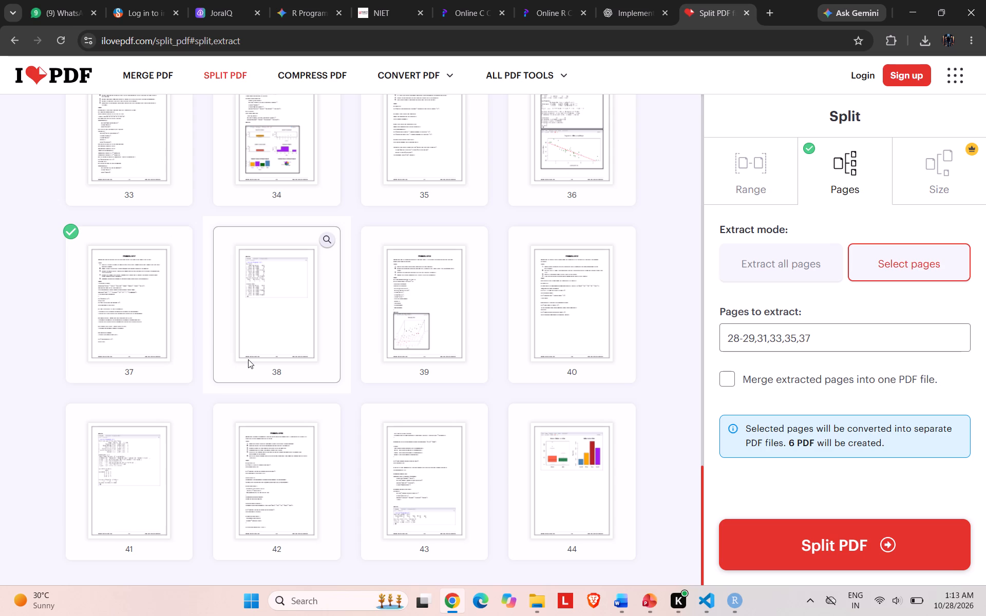
{"action": "left_click", "coordinate": [552, 314]}
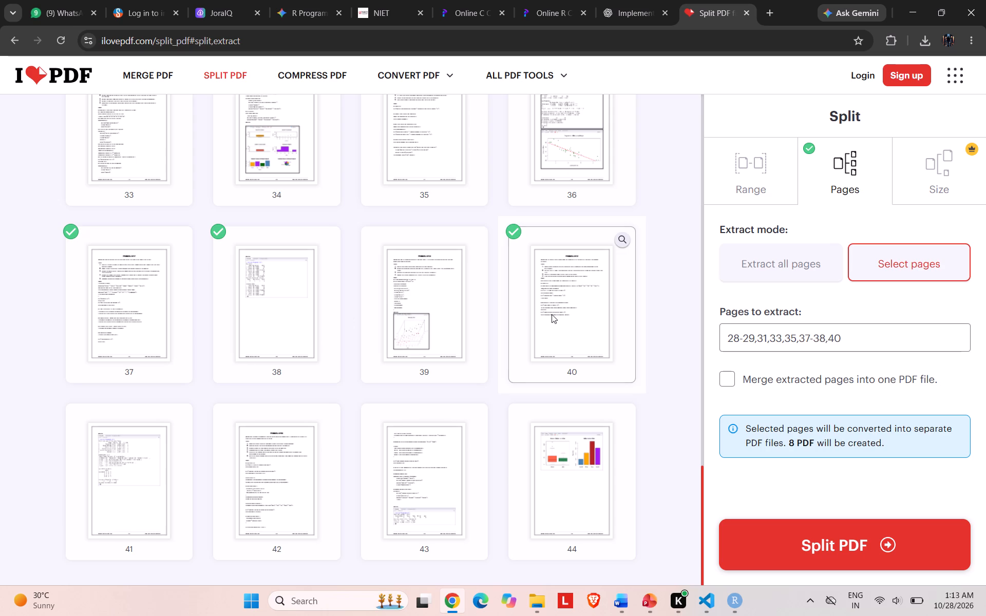
{"action": "left_click", "coordinate": [282, 506]}
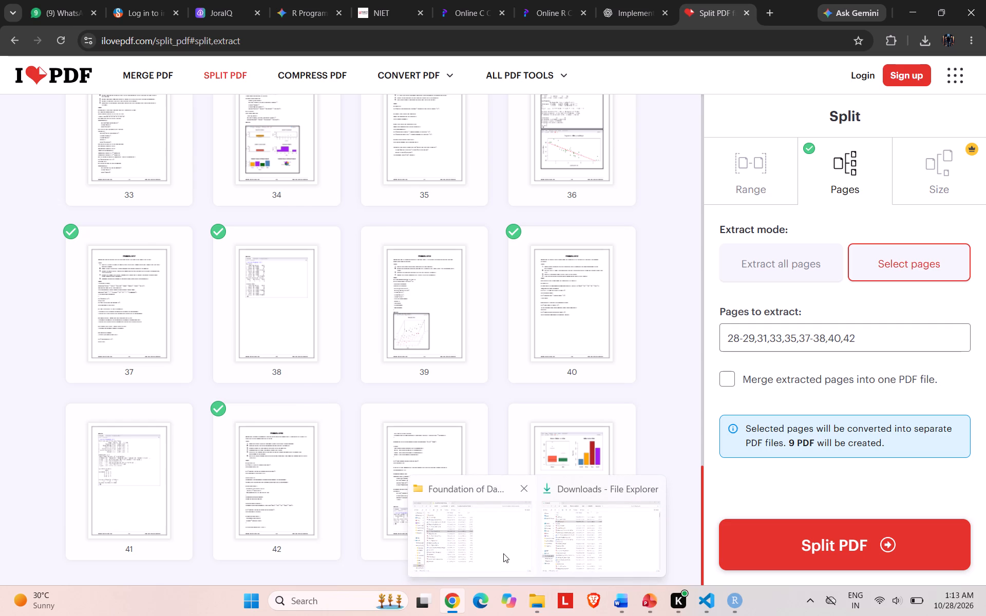
Open FODS-color from the Downloads folder in Adobe Reader and look through its pages to check which colour pages it contains.
{"action": "left_click", "coordinate": [502, 552]}
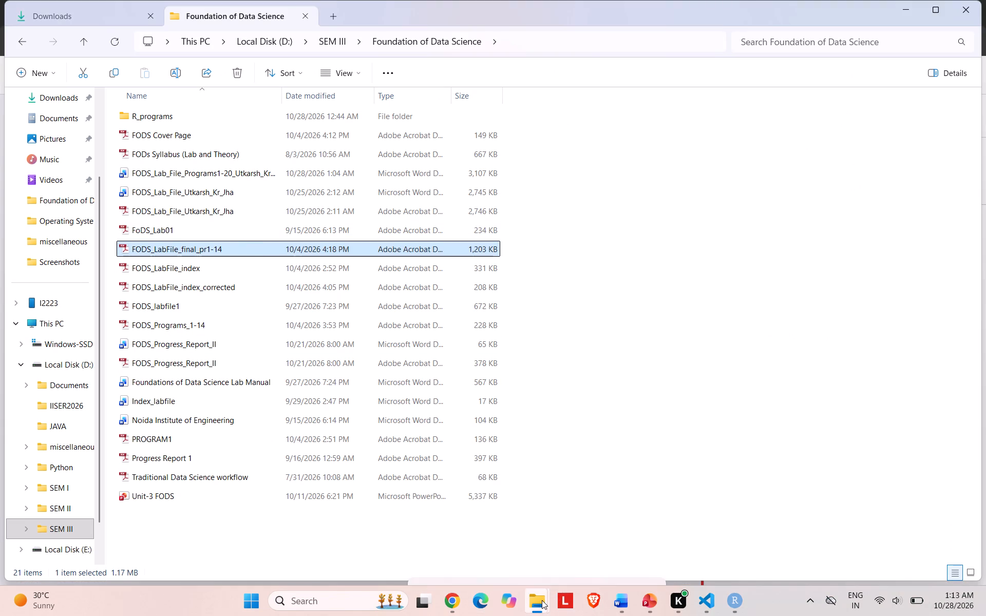
{"action": "left_click", "coordinate": [573, 551]}
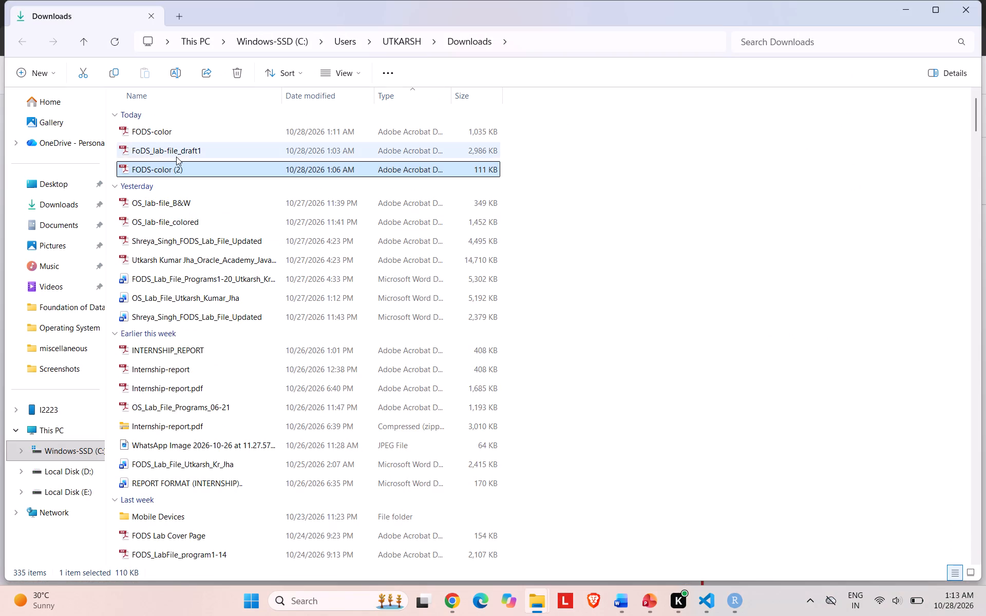
{"action": "double_click", "coordinate": [173, 131]}
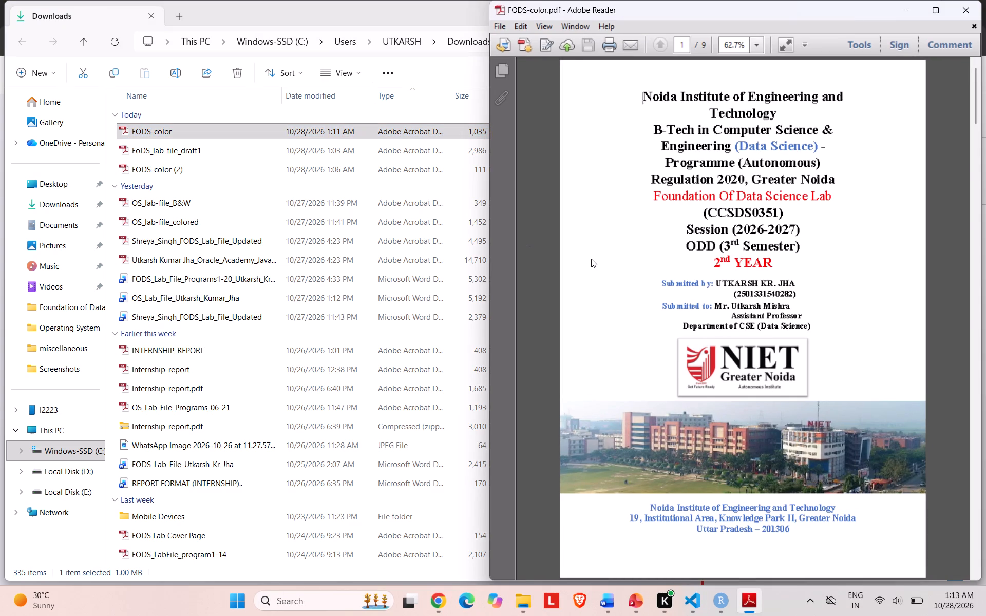
{"action": "scroll", "coordinate": [591, 259], "scroll_direction": "down", "scroll_amount": 18}
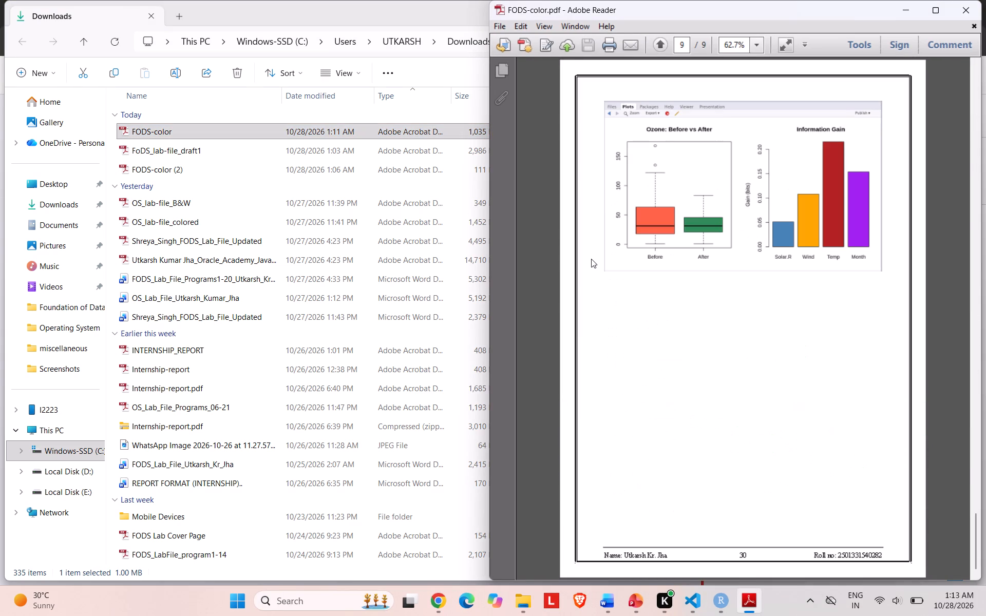
{"action": "scroll", "coordinate": [591, 259], "scroll_direction": "up", "scroll_amount": 2}
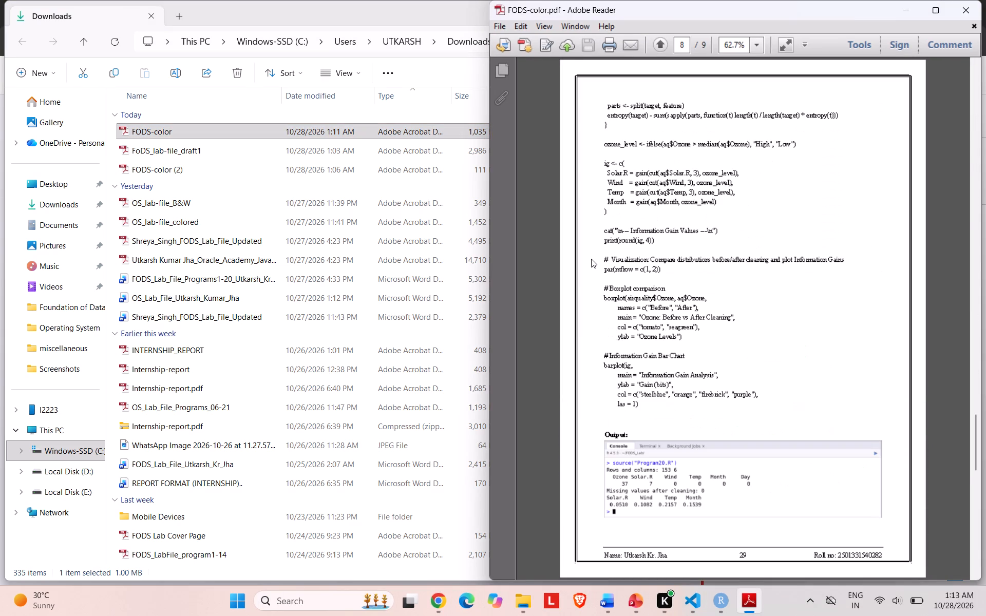
{"action": "scroll", "coordinate": [591, 259], "scroll_direction": "up", "scroll_amount": 1}
{"action": "scroll", "coordinate": [591, 259], "scroll_direction": "down", "scroll_amount": 1}
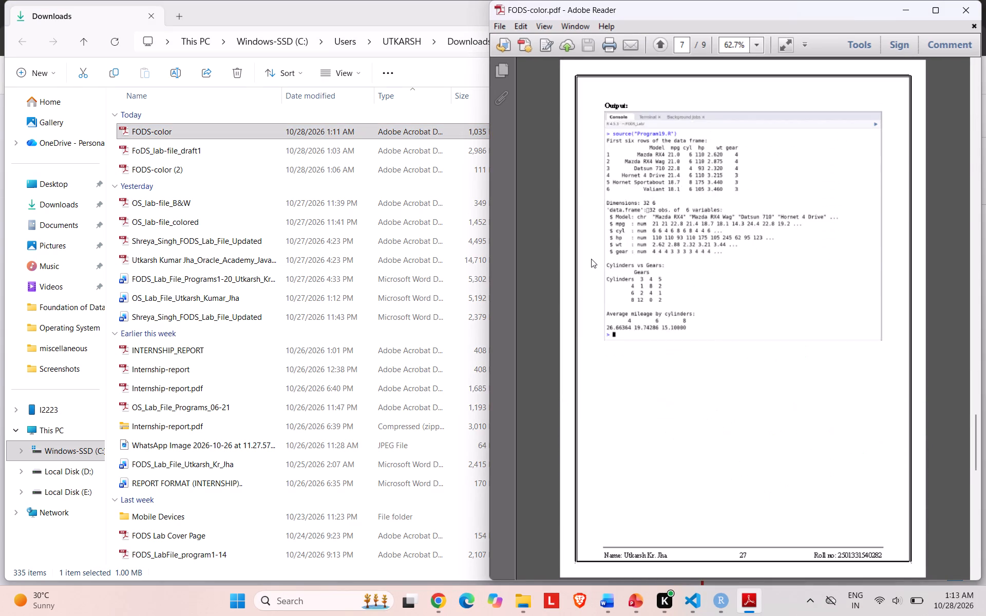
{"action": "scroll", "coordinate": [591, 259], "scroll_direction": "down", "scroll_amount": 1}
{"action": "scroll", "coordinate": [591, 259], "scroll_direction": "up", "scroll_amount": 2}
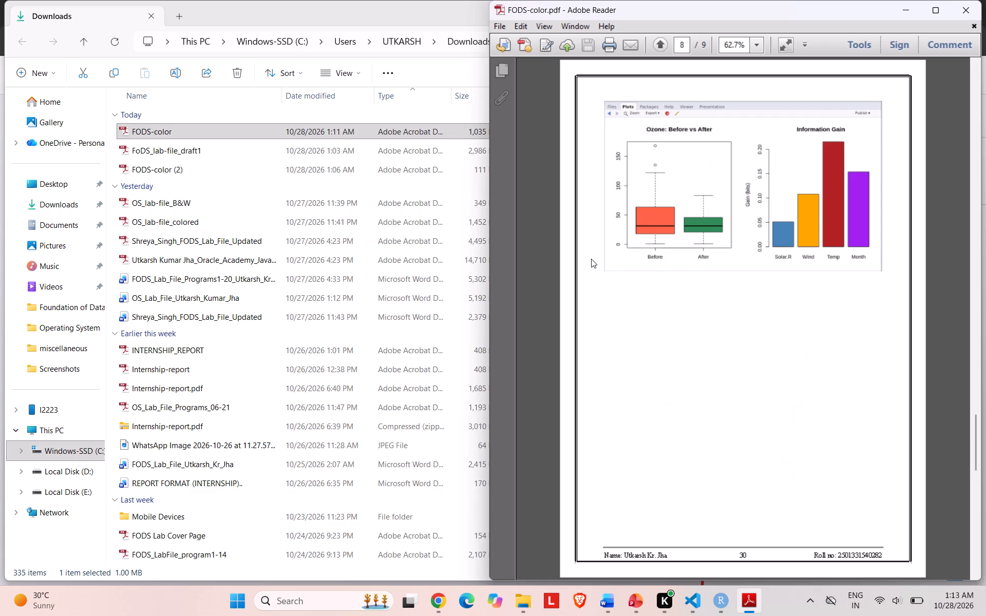
{"action": "scroll", "coordinate": [591, 259], "scroll_direction": "up", "scroll_amount": 2}
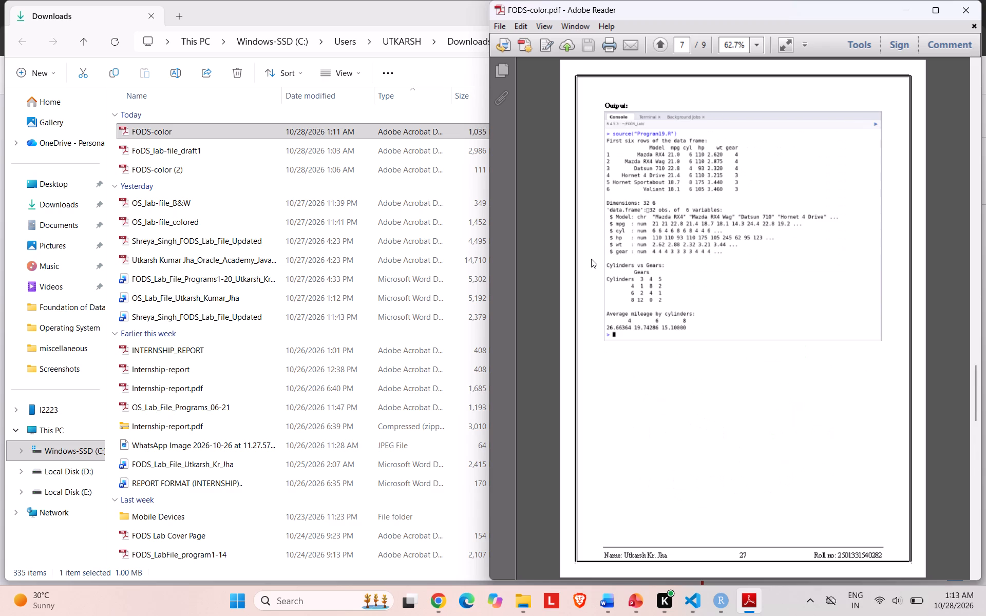
{"action": "scroll", "coordinate": [591, 259], "scroll_direction": "up", "scroll_amount": 1}
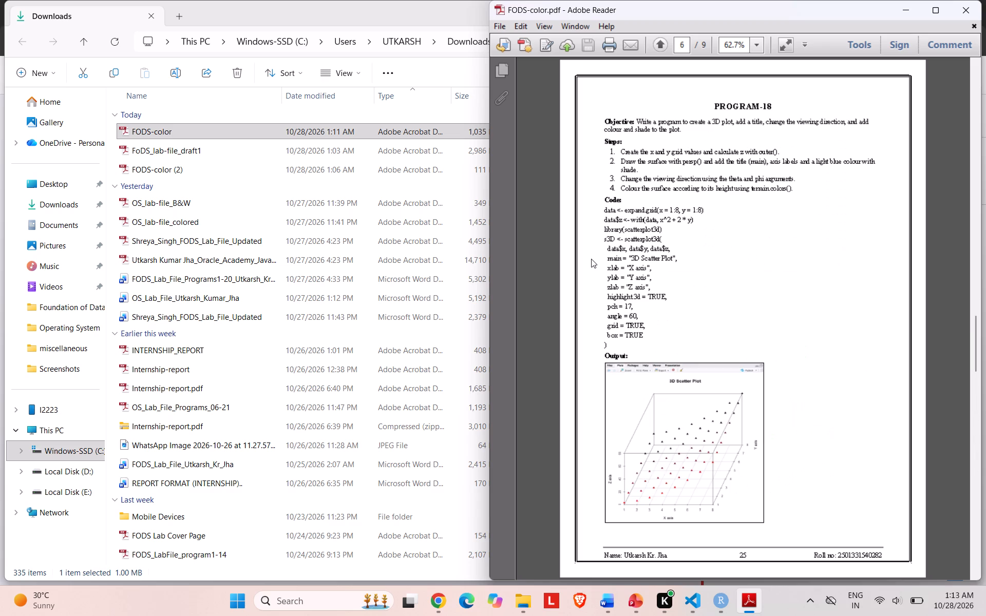
{"action": "scroll", "coordinate": [591, 259], "scroll_direction": "up", "scroll_amount": 1}
{"action": "scroll", "coordinate": [591, 259], "scroll_direction": "down", "scroll_amount": 1}
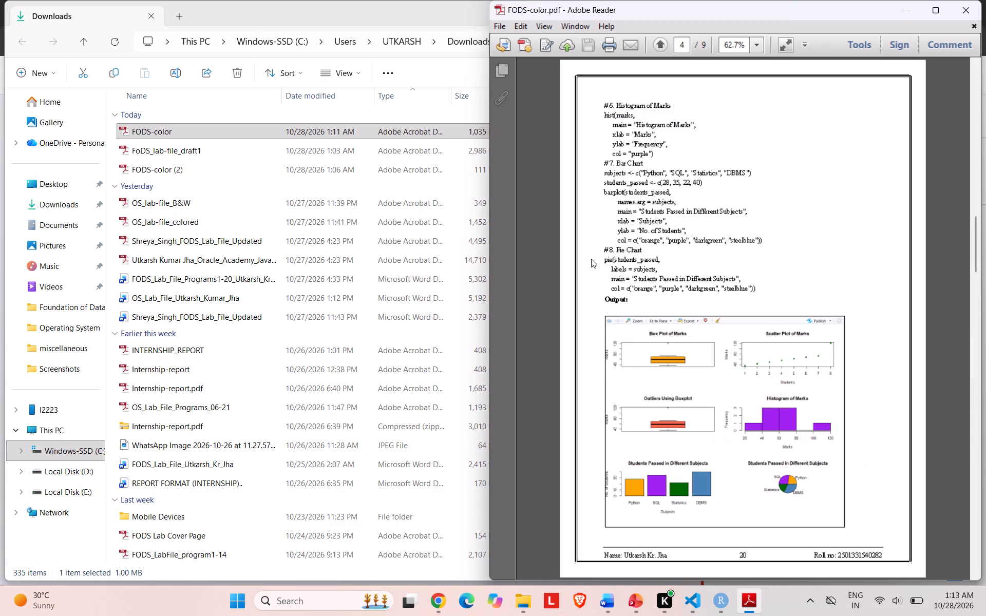
{"action": "scroll", "coordinate": [591, 259], "scroll_direction": "down", "scroll_amount": 2}
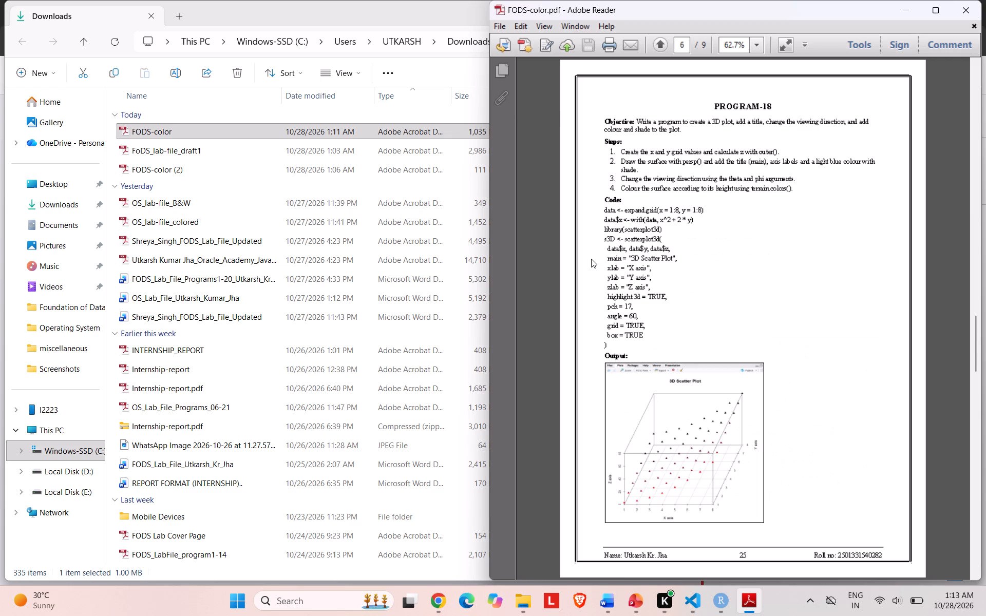
{"action": "scroll", "coordinate": [591, 259], "scroll_direction": "up", "scroll_amount": 3}
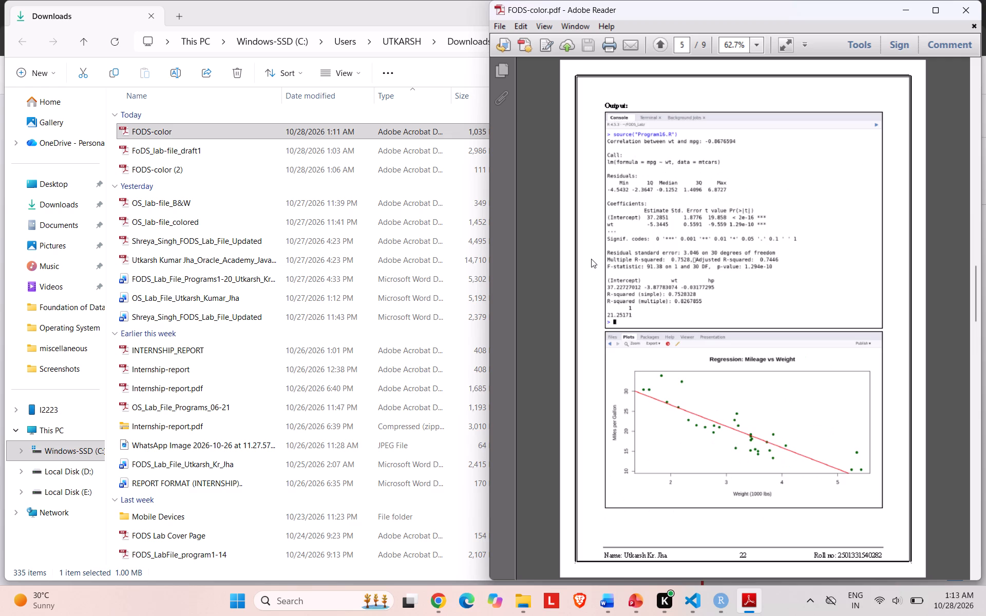
{"action": "scroll", "coordinate": [591, 259], "scroll_direction": "up", "scroll_amount": 2}
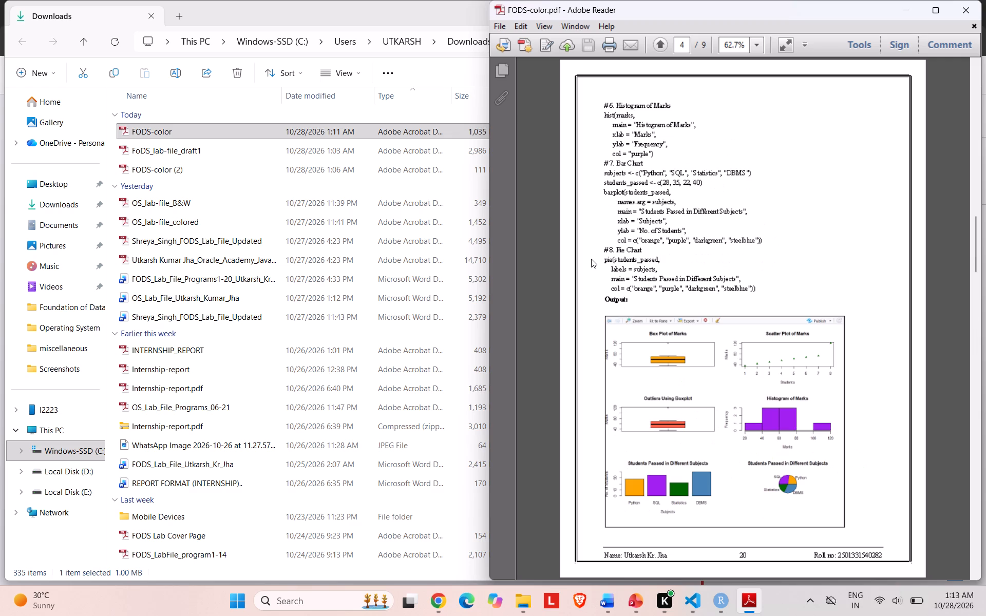
{"action": "scroll", "coordinate": [591, 259], "scroll_direction": "up", "scroll_amount": 2}
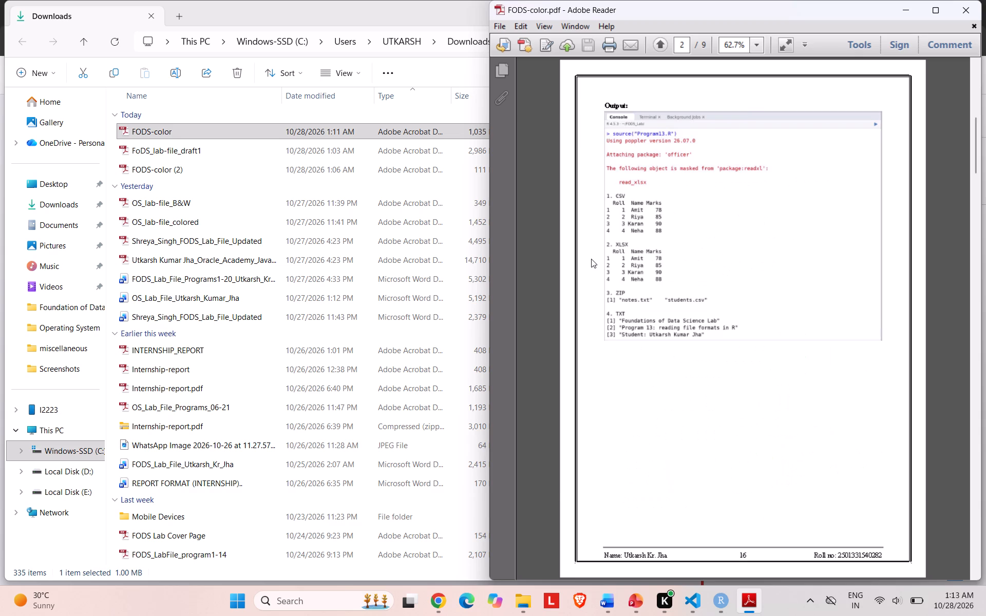
{"action": "scroll", "coordinate": [591, 259], "scroll_direction": "up", "scroll_amount": 1}
{"action": "scroll", "coordinate": [591, 259], "scroll_direction": "down", "scroll_amount": 1}
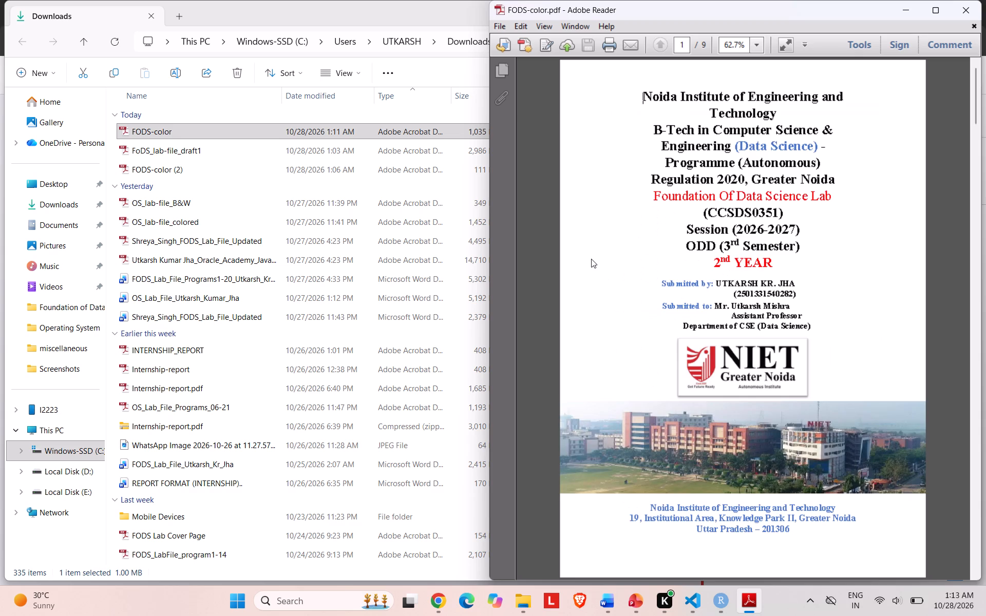
{"action": "scroll", "coordinate": [591, 259], "scroll_direction": "down", "scroll_amount": 1}
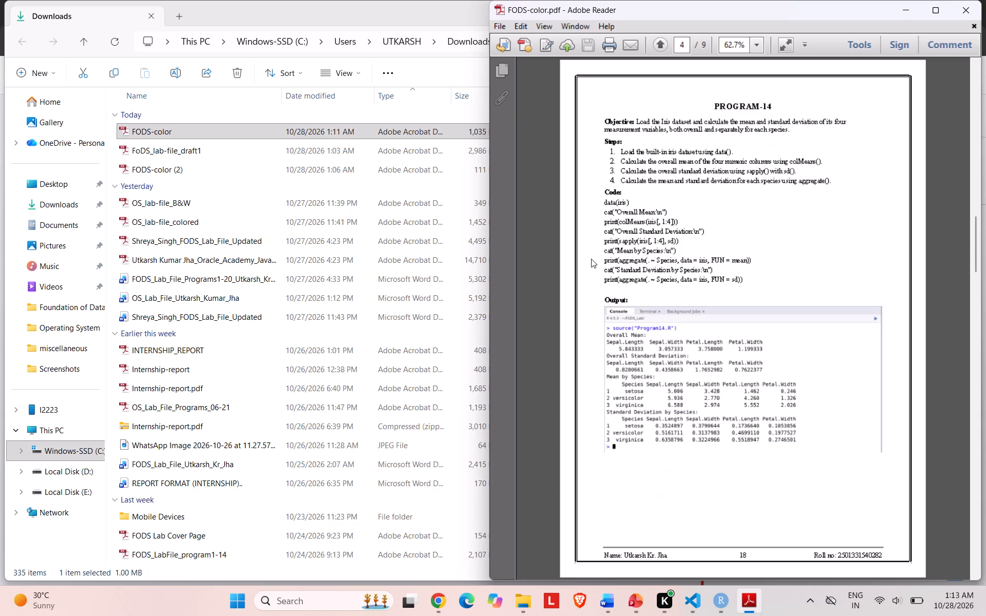
{"action": "scroll", "coordinate": [591, 259], "scroll_direction": "down", "scroll_amount": 9}
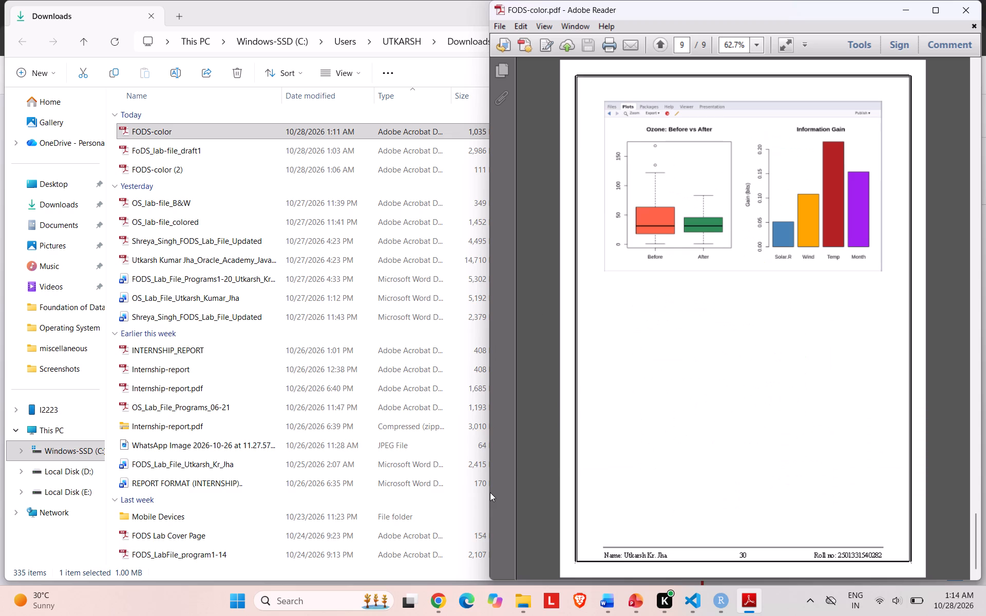
Compare the pages of FODS-color in Adobe Reader against the pages selected for extraction in iLovePDF in Chrome.
{"action": "left_click", "coordinate": [446, 600]}
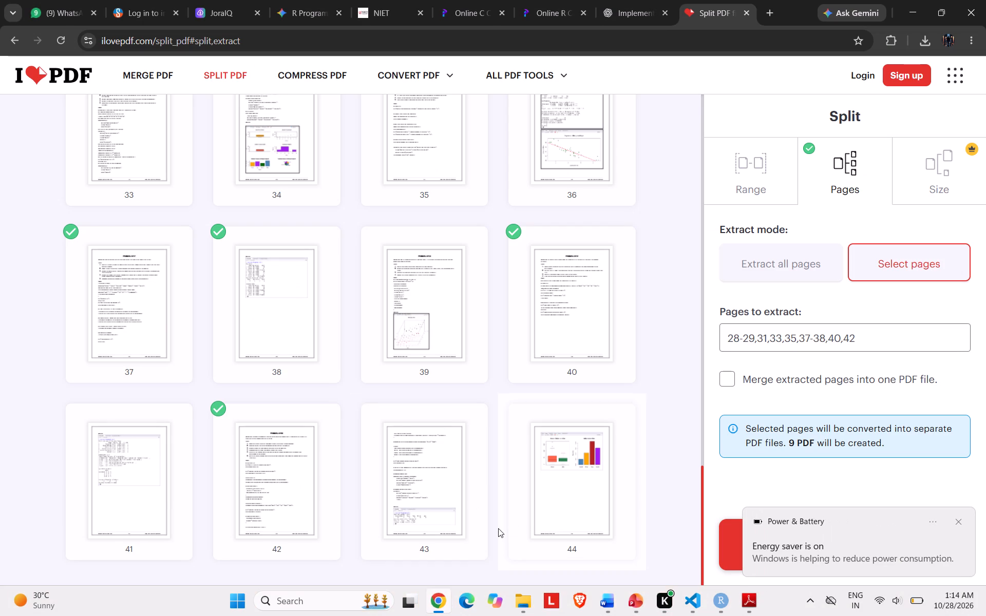
{"action": "scroll", "coordinate": [498, 528], "scroll_direction": "down", "scroll_amount": 5}
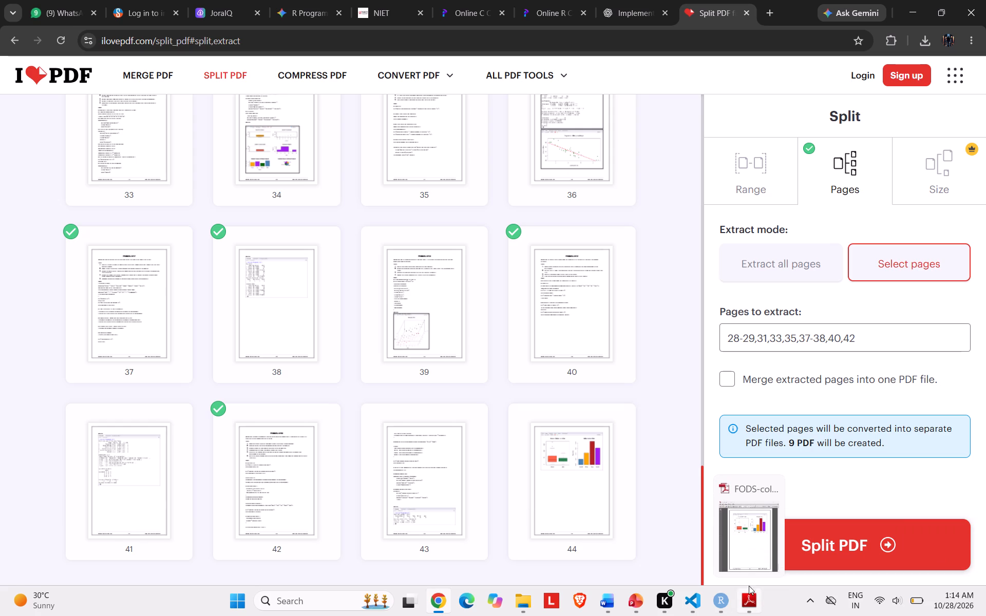
{"action": "left_click", "coordinate": [746, 563]}
{"action": "scroll", "coordinate": [688, 484], "scroll_direction": "up", "scroll_amount": 1}
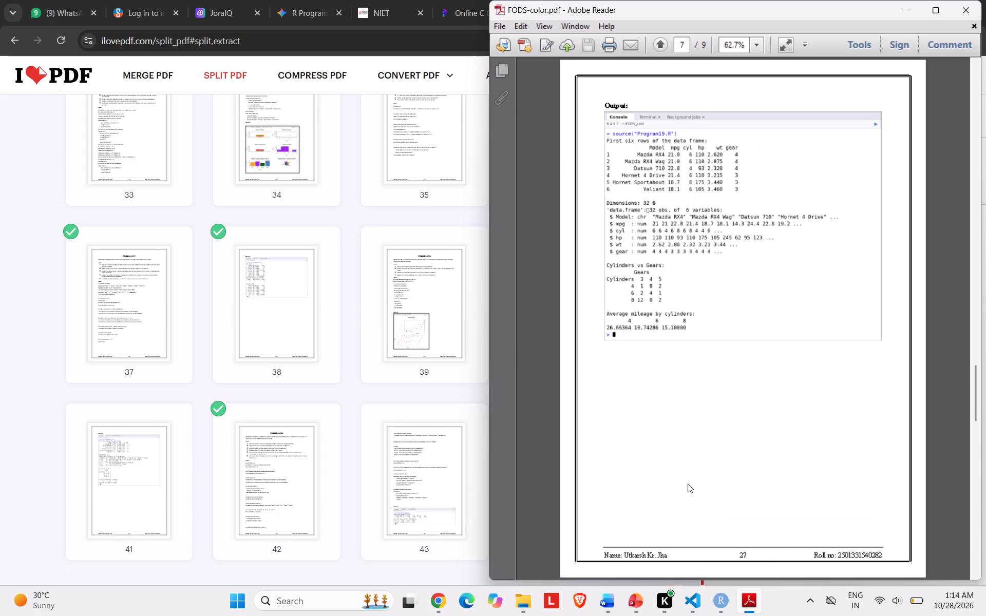
{"action": "scroll", "coordinate": [688, 484], "scroll_direction": "down", "scroll_amount": 1}
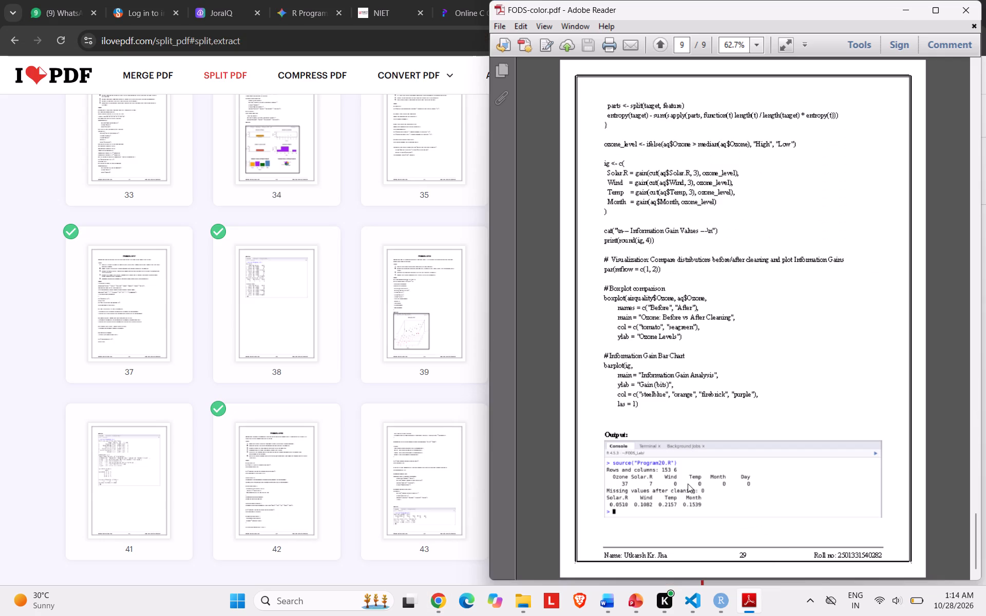
{"action": "scroll", "coordinate": [688, 484], "scroll_direction": "down", "scroll_amount": 1}
{"action": "scroll", "coordinate": [688, 484], "scroll_direction": "up", "scroll_amount": 4}
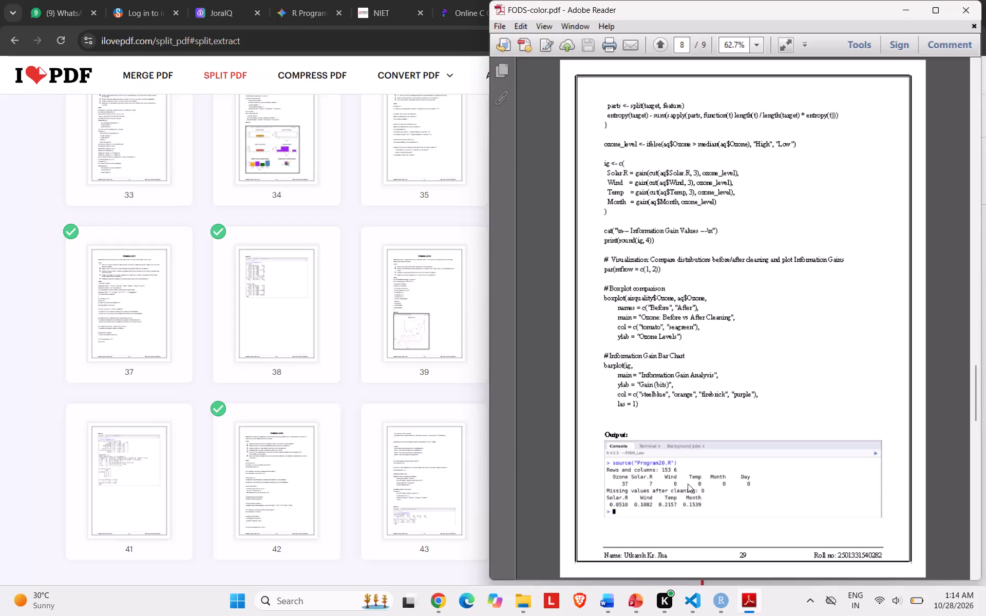
{"action": "scroll", "coordinate": [688, 484], "scroll_direction": "up", "scroll_amount": 2}
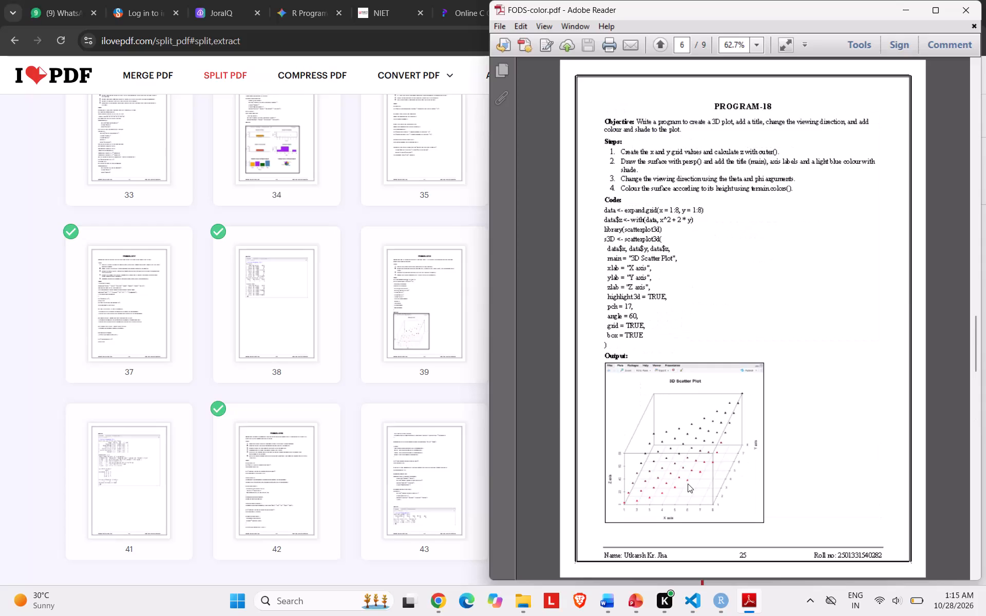
{"action": "scroll", "coordinate": [688, 484], "scroll_direction": "up", "scroll_amount": 1}
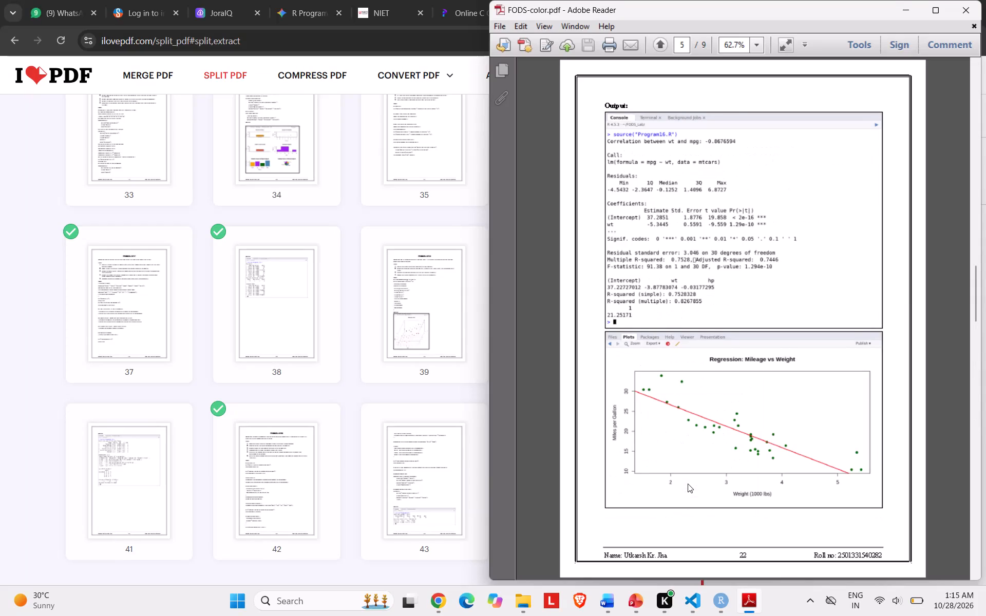
{"action": "scroll", "coordinate": [688, 484], "scroll_direction": "up", "scroll_amount": 1}
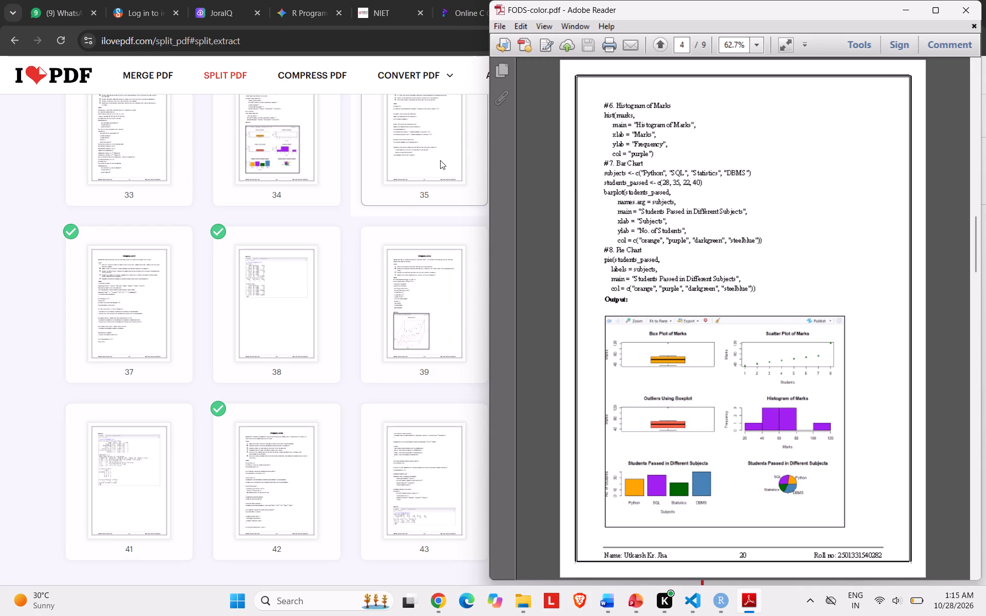
{"action": "scroll", "coordinate": [440, 160], "scroll_direction": "up", "scroll_amount": 3}
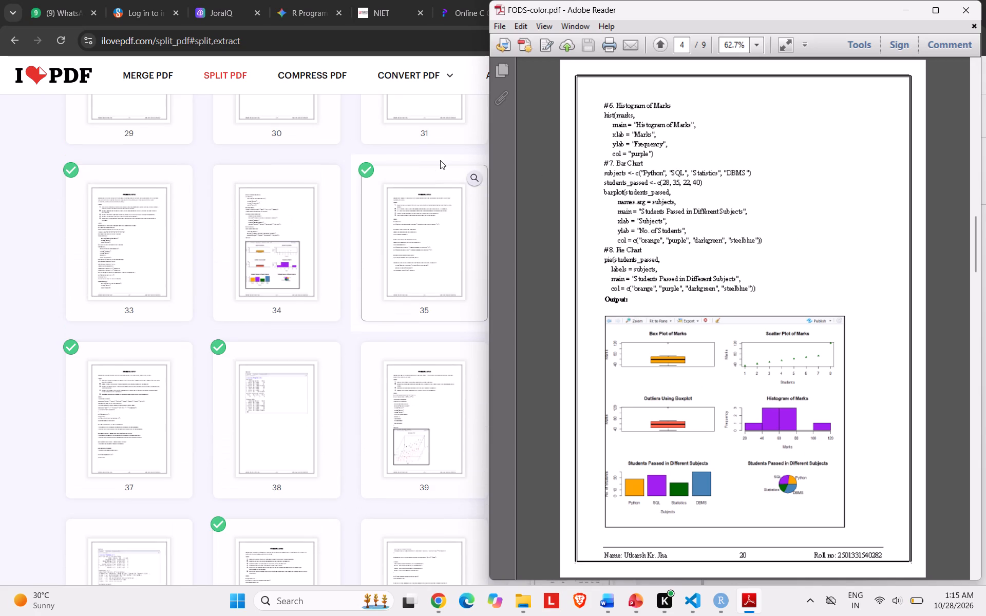
{"action": "scroll", "coordinate": [612, 264], "scroll_direction": "up", "scroll_amount": 1}
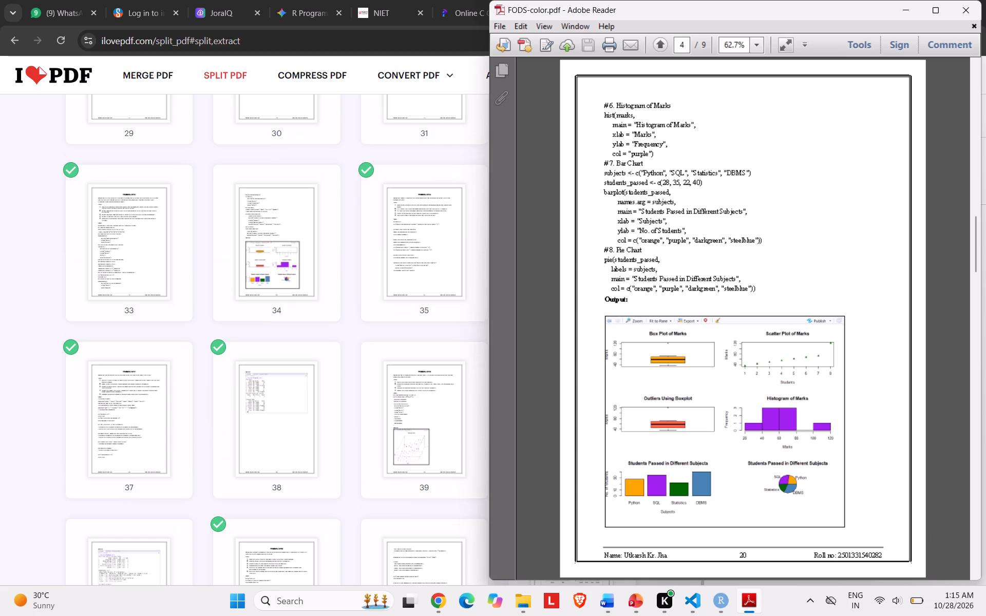
{"action": "scroll", "coordinate": [612, 264], "scroll_direction": "up", "scroll_amount": 1}
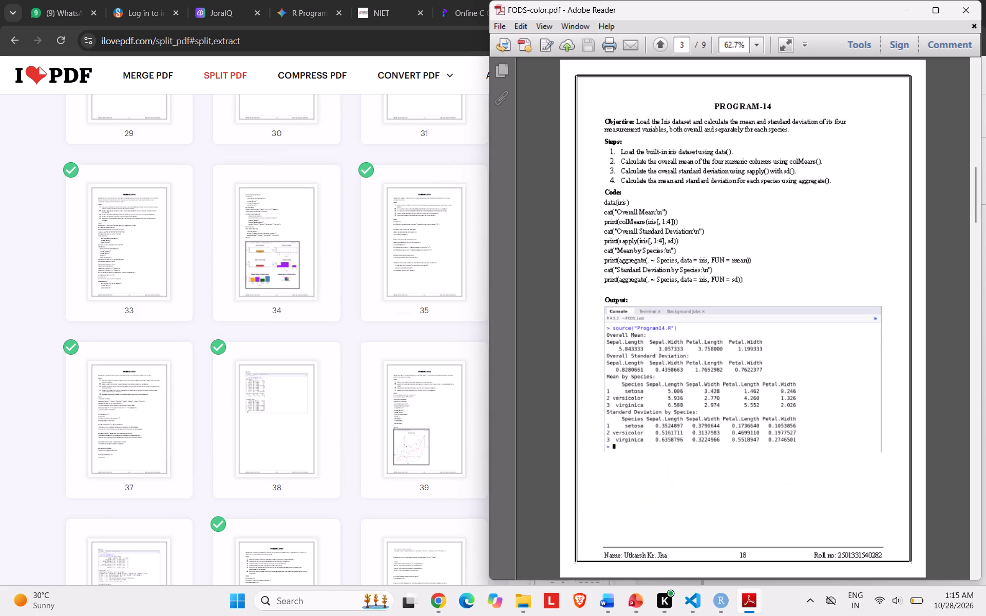
{"action": "scroll", "coordinate": [446, 305], "scroll_direction": "up", "scroll_amount": 2}
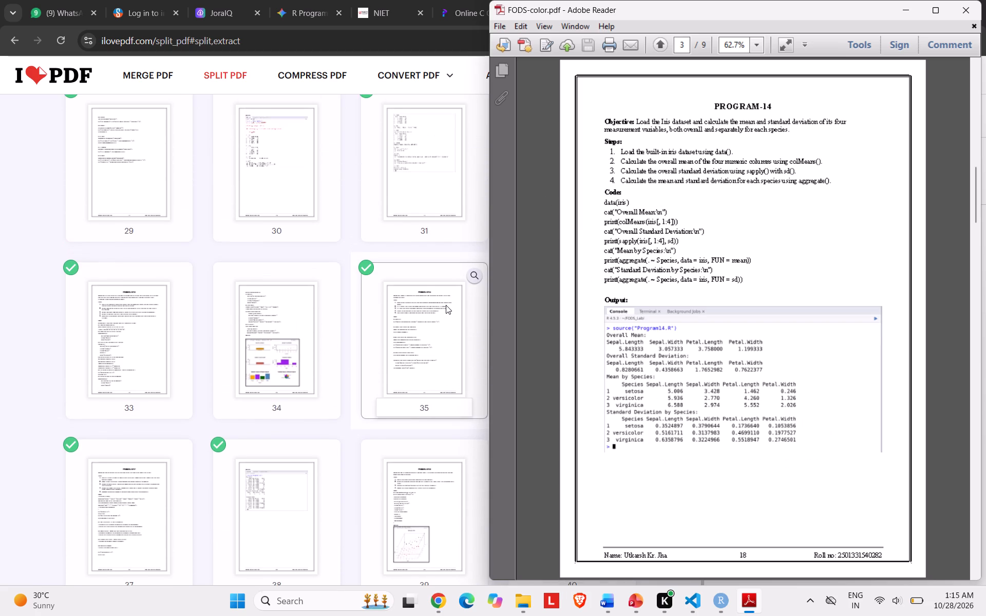
{"action": "scroll", "coordinate": [446, 305], "scroll_direction": "up", "scroll_amount": 1}
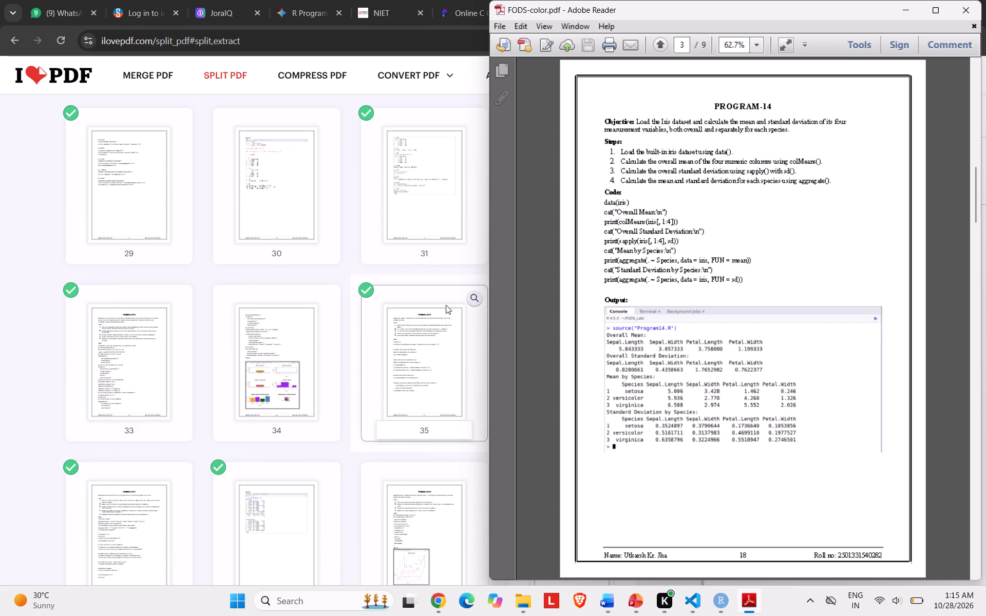
{"action": "scroll", "coordinate": [588, 288], "scroll_direction": "up", "scroll_amount": 1}
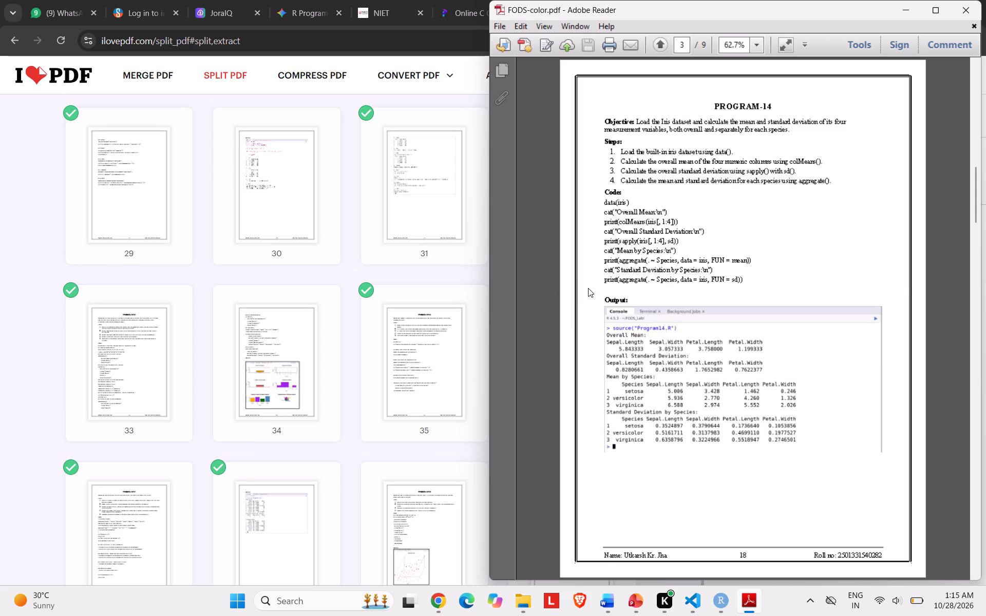
{"action": "scroll", "coordinate": [588, 288], "scroll_direction": "up", "scroll_amount": 4}
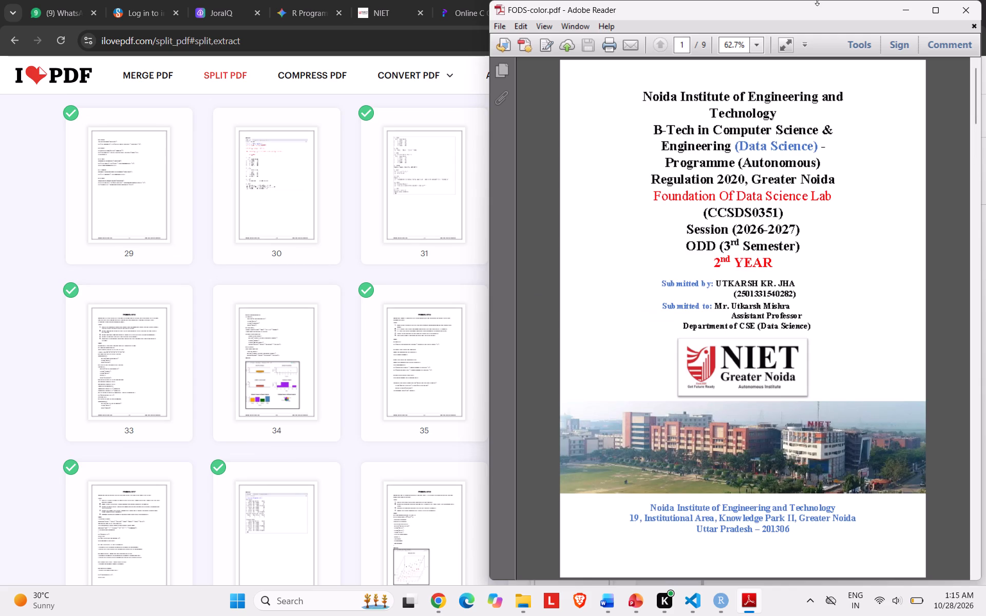
{"action": "left_click", "coordinate": [910, 8]}
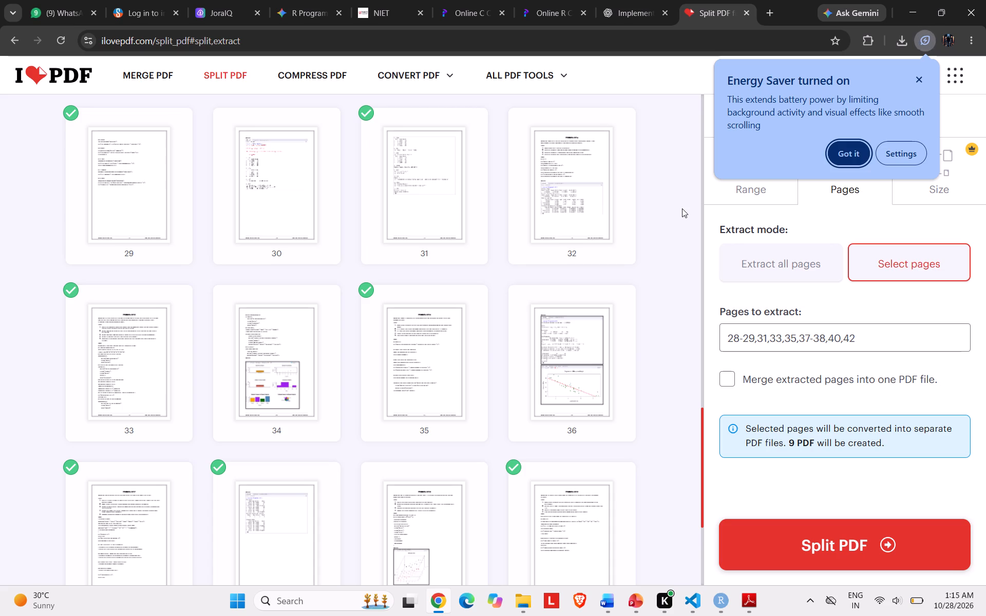
Dismiss the Energy Saver notice and review which page thumbnails from 25 to 44 are selected for extraction.
{"action": "left_click", "coordinate": [861, 141]}
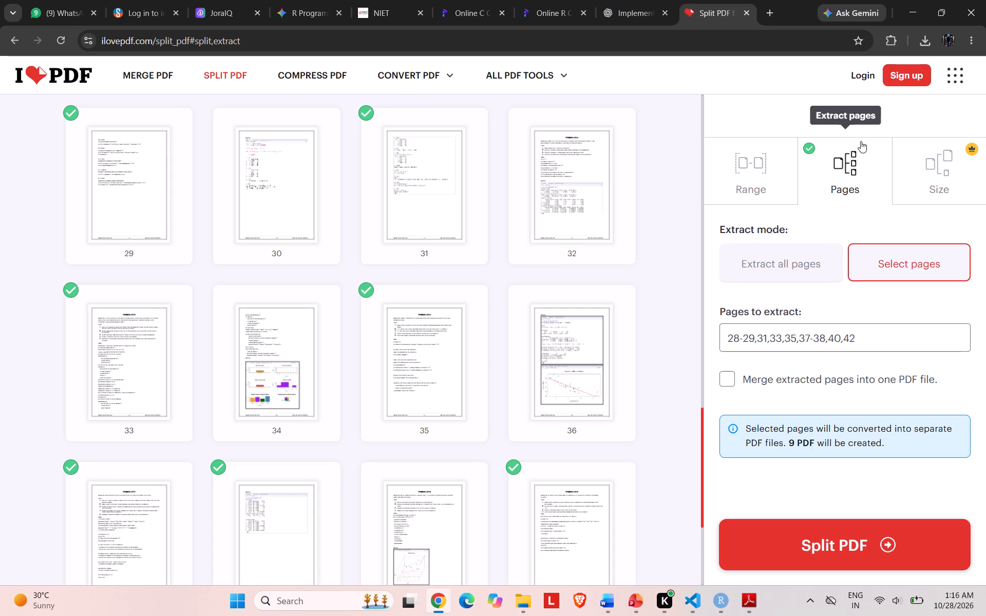
{"action": "scroll", "coordinate": [632, 211], "scroll_direction": "left", "scroll_amount": 1}
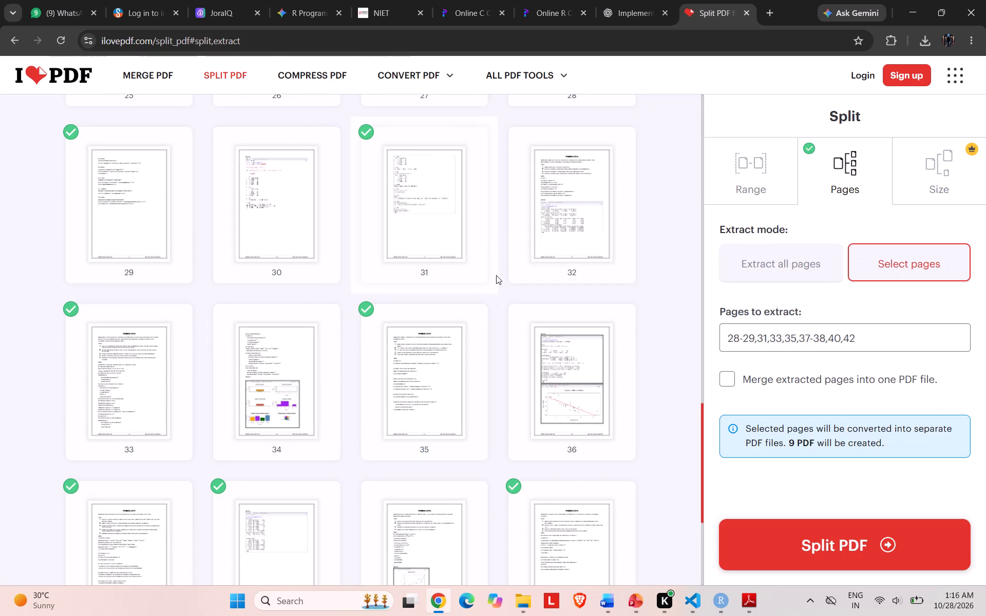
{"action": "scroll", "coordinate": [494, 313], "scroll_direction": "down", "scroll_amount": 6}
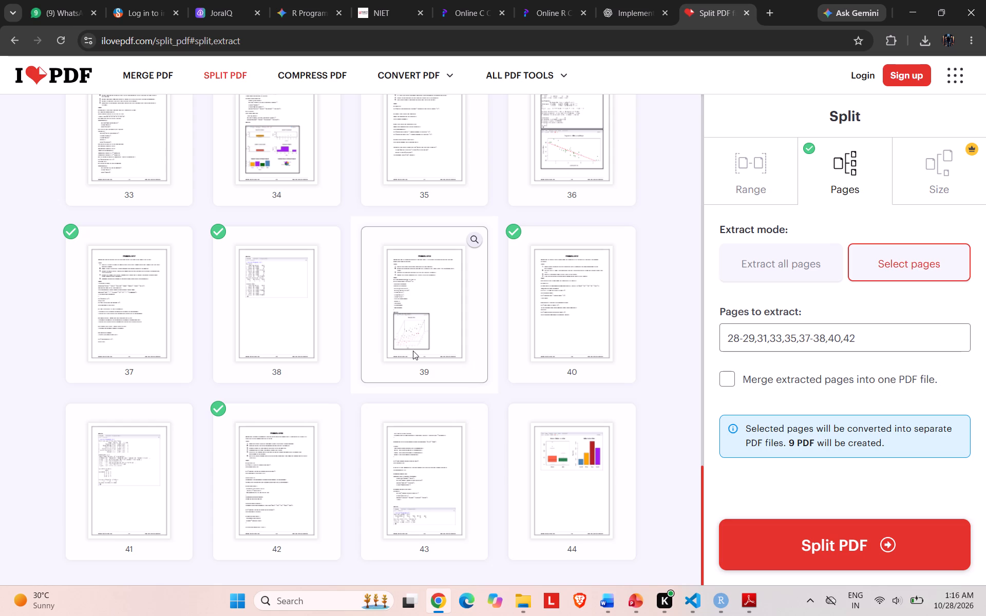
{"action": "scroll", "coordinate": [413, 351], "scroll_direction": "up", "scroll_amount": 2}
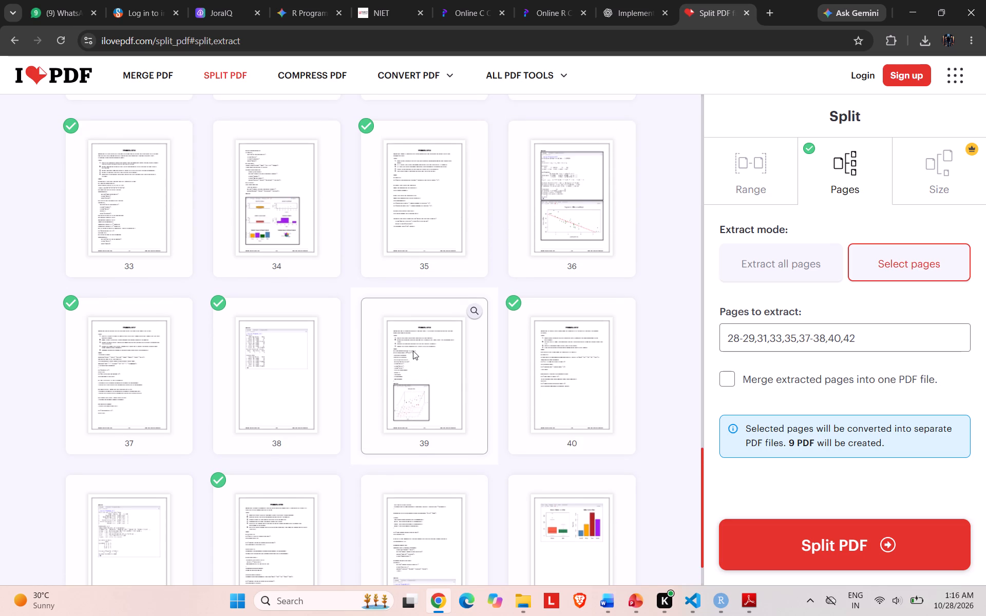
{"action": "scroll", "coordinate": [557, 254], "scroll_direction": "up", "scroll_amount": 1}
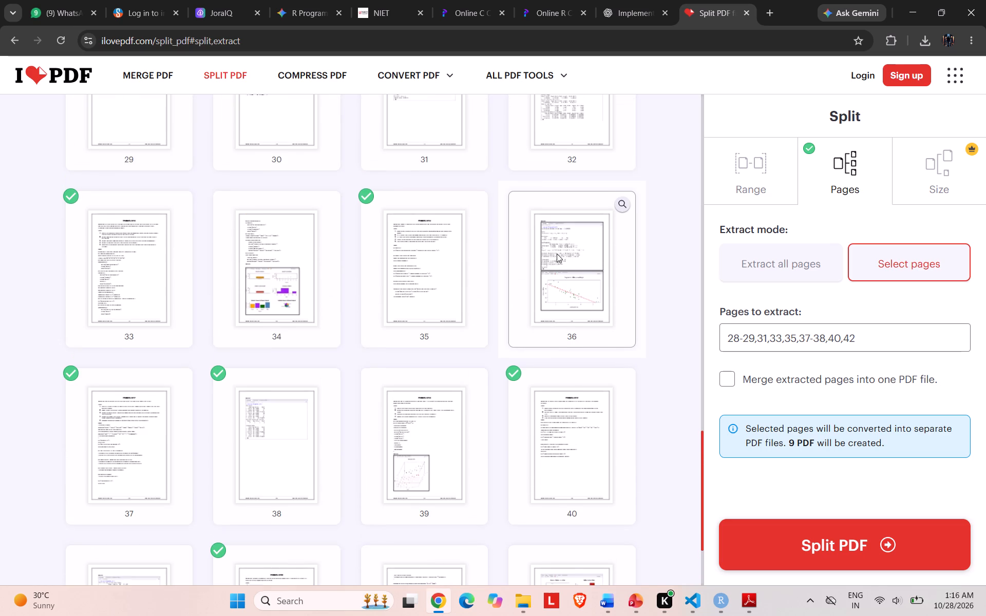
{"action": "scroll", "coordinate": [321, 265], "scroll_direction": "up", "scroll_amount": 2}
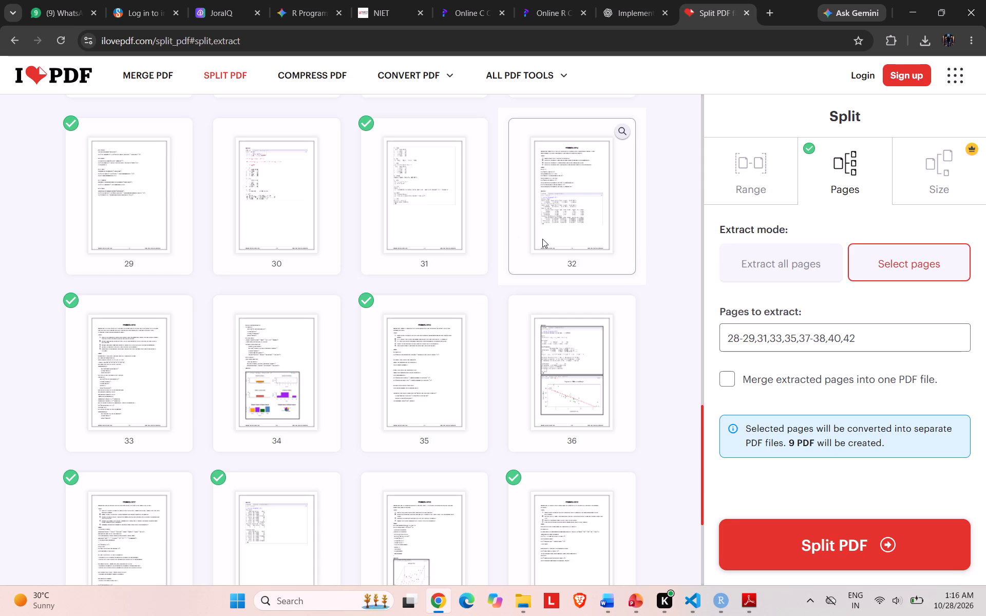
{"action": "scroll", "coordinate": [306, 256], "scroll_direction": "up", "scroll_amount": 3}
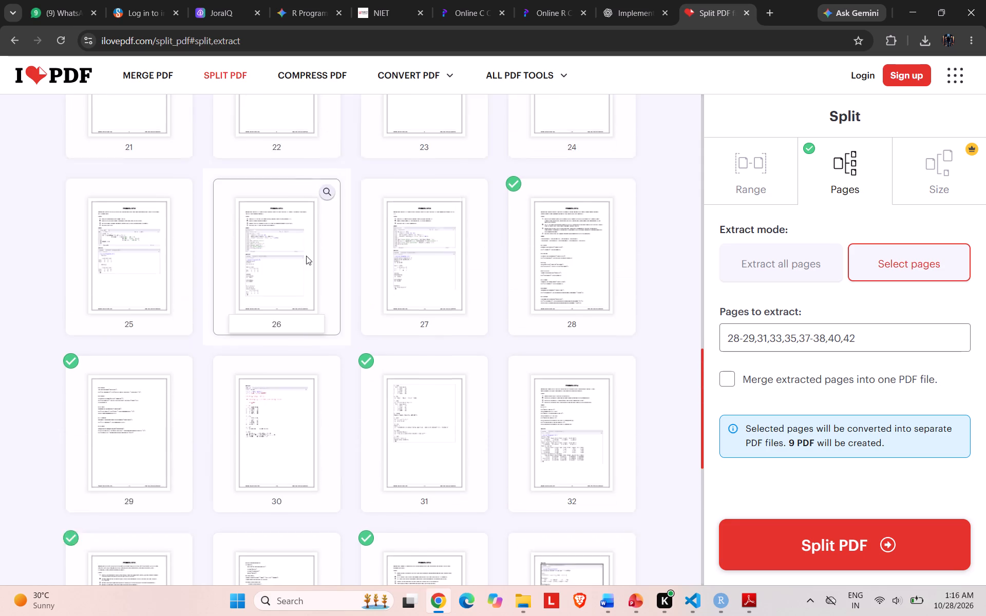
{"action": "scroll", "coordinate": [306, 256], "scroll_direction": "up", "scroll_amount": 1}
{"action": "scroll", "coordinate": [306, 256], "scroll_direction": "down", "scroll_amount": 1}
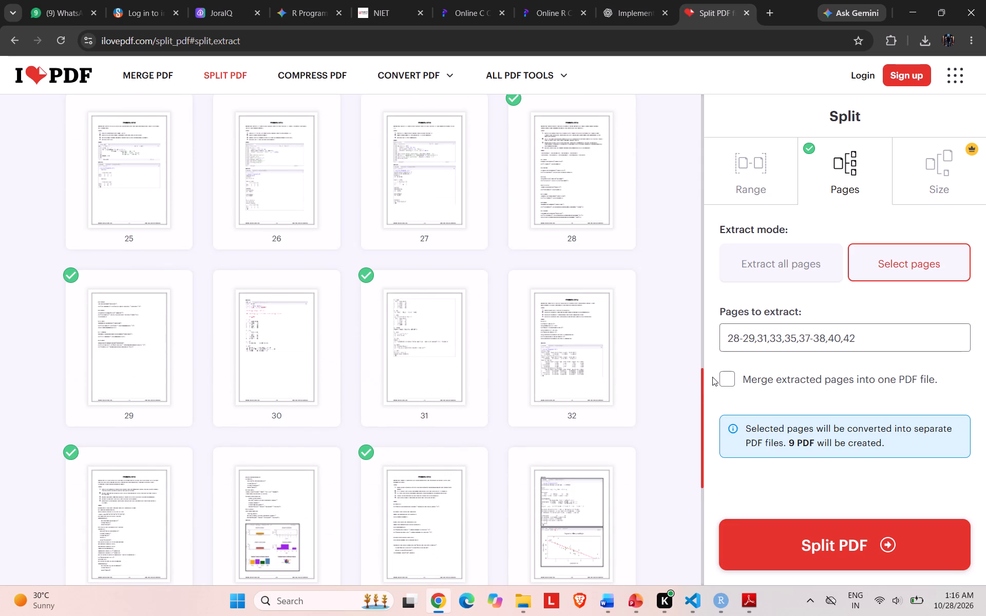
Set the extracted pages to merge into one PDF file, and split the PDF.
{"action": "left_click", "coordinate": [724, 380]}
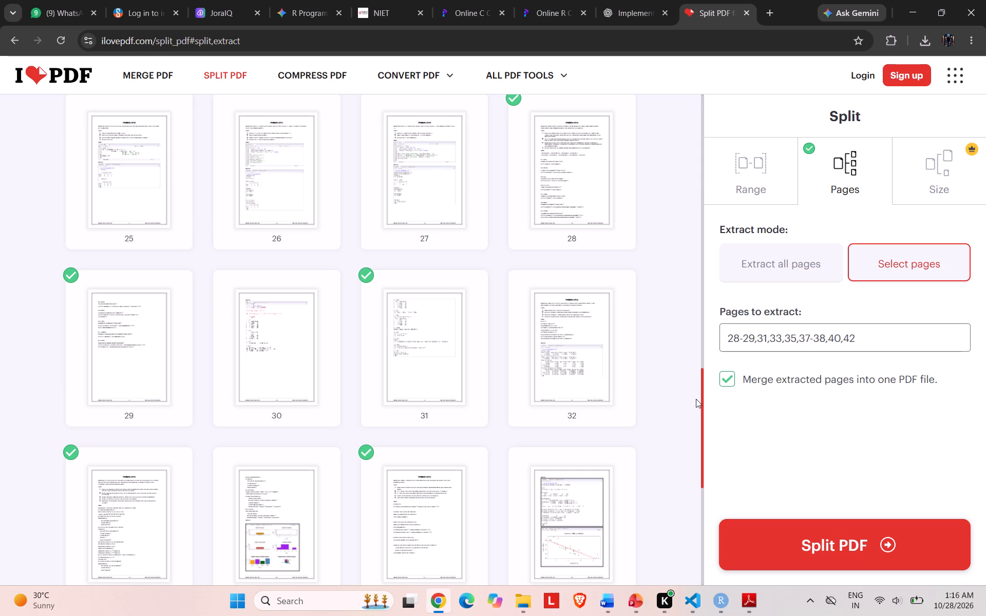
{"action": "scroll", "coordinate": [683, 391], "scroll_direction": "up", "scroll_amount": 7}
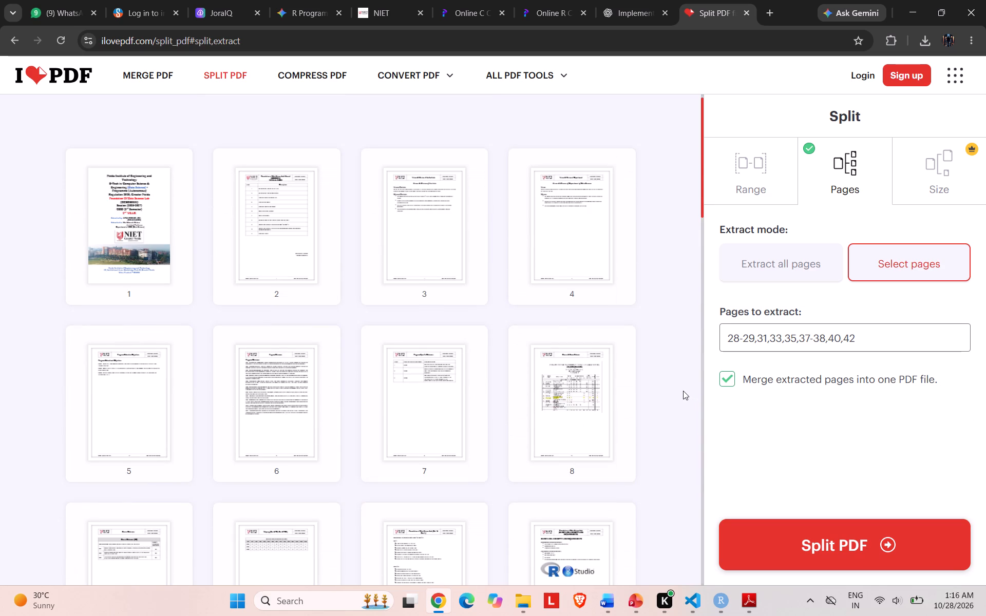
{"action": "left_click", "coordinate": [863, 535]}
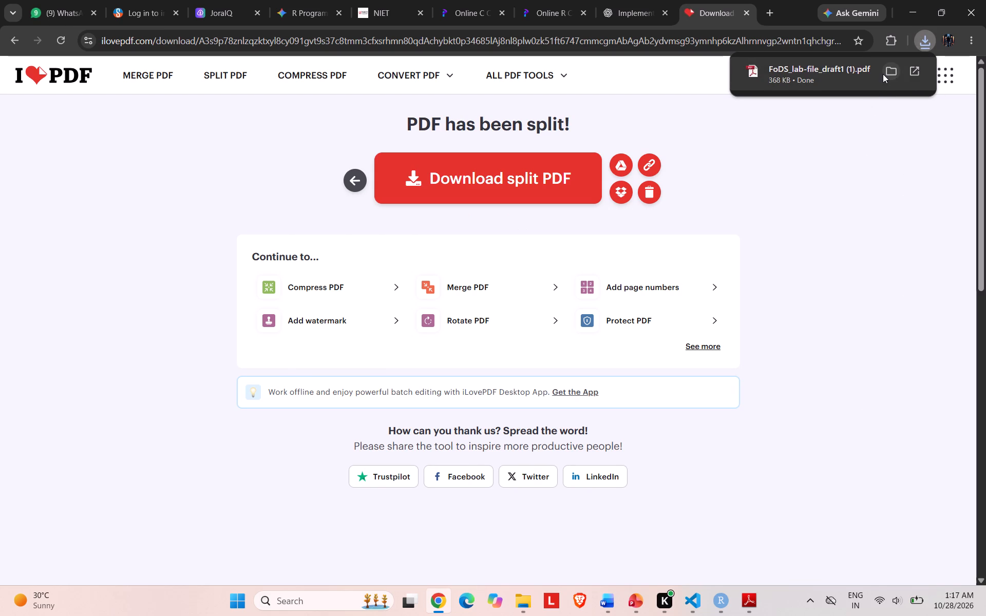
Show the downloaded split file in the Downloads folder and rename it as FODS-B&W.
{"action": "left_click", "coordinate": [883, 74]}
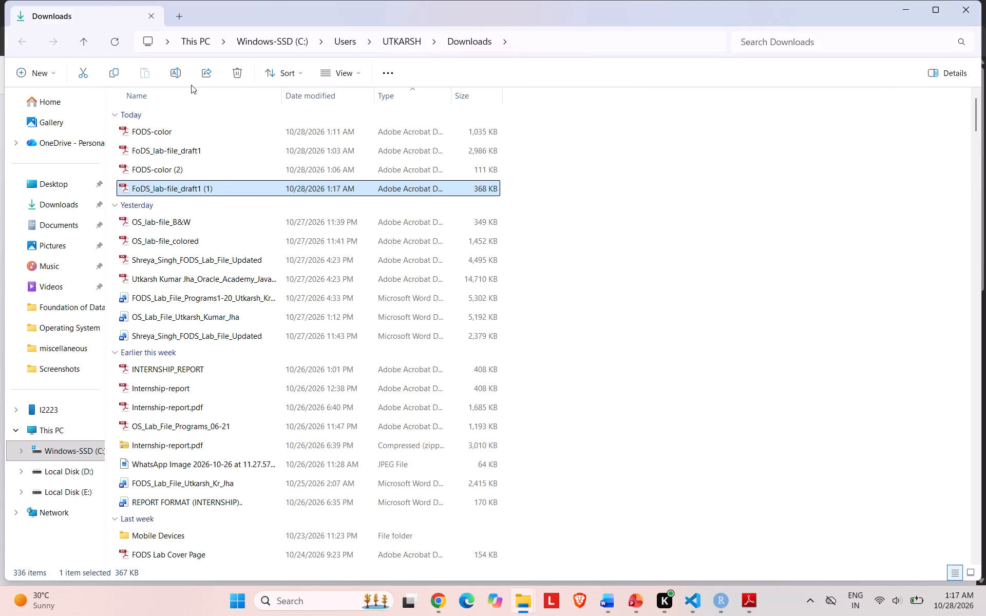
{"action": "left_click", "coordinate": [178, 77]}
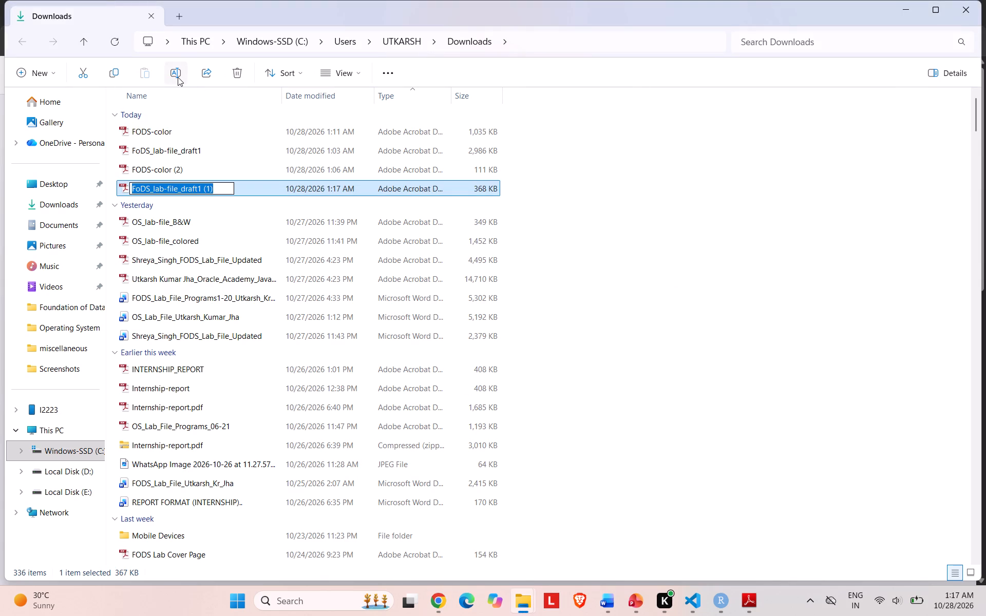
{"action": "type", "text": "FODS"}
{"action": "key", "text": "minus"}
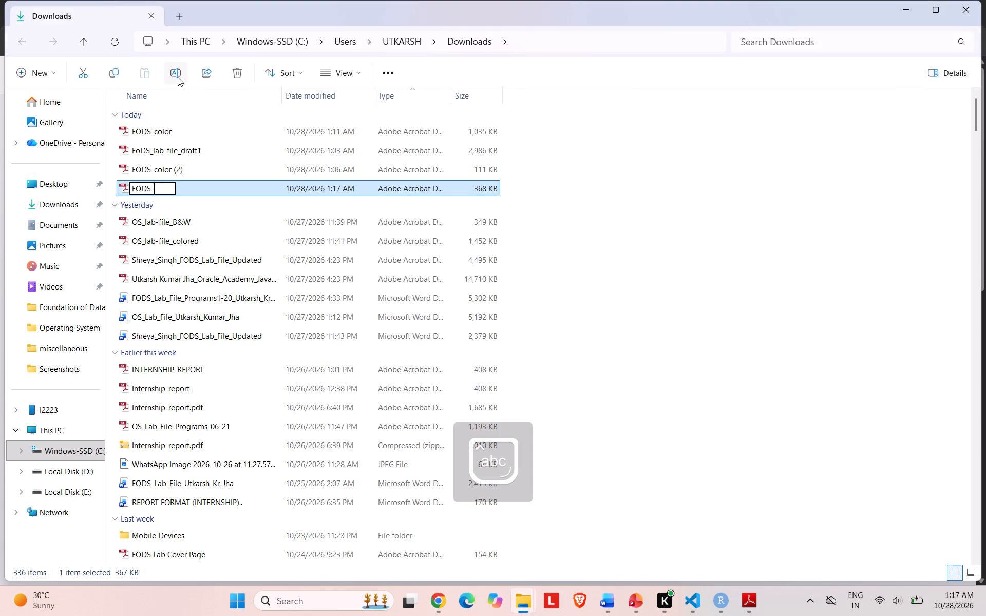
{"action": "key", "text": "shift+b"}
{"action": "key", "text": "shift+ampersand"}
{"action": "key", "text": "shift+w"}
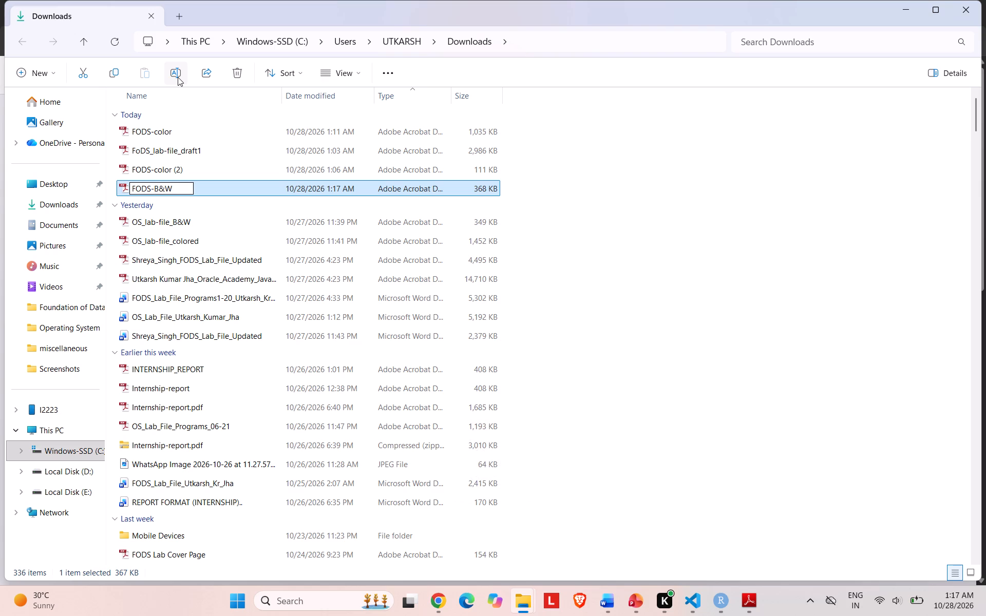
{"action": "key", "text": "Return"}
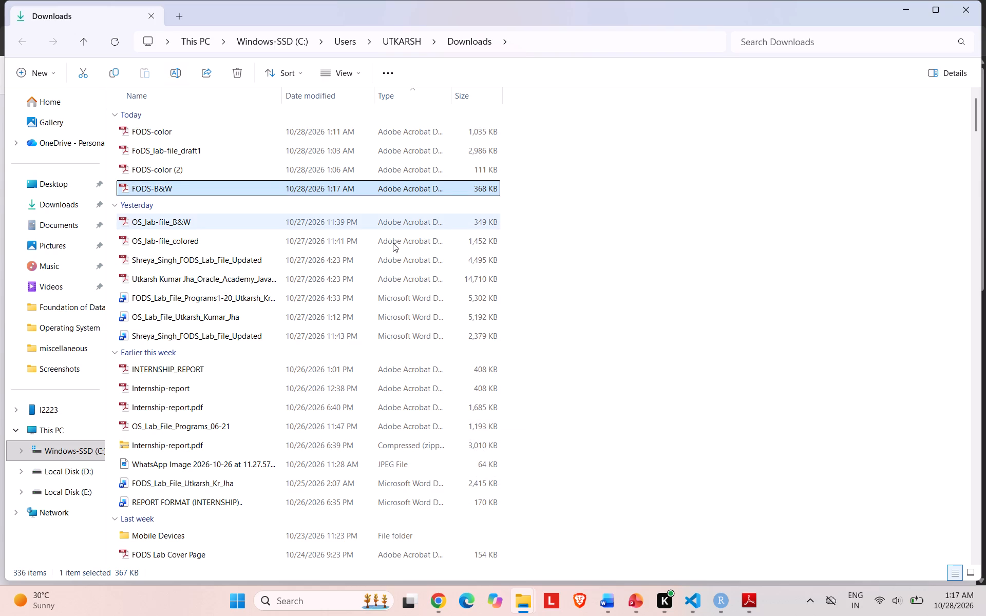
{"action": "left_click", "coordinate": [598, 215]}
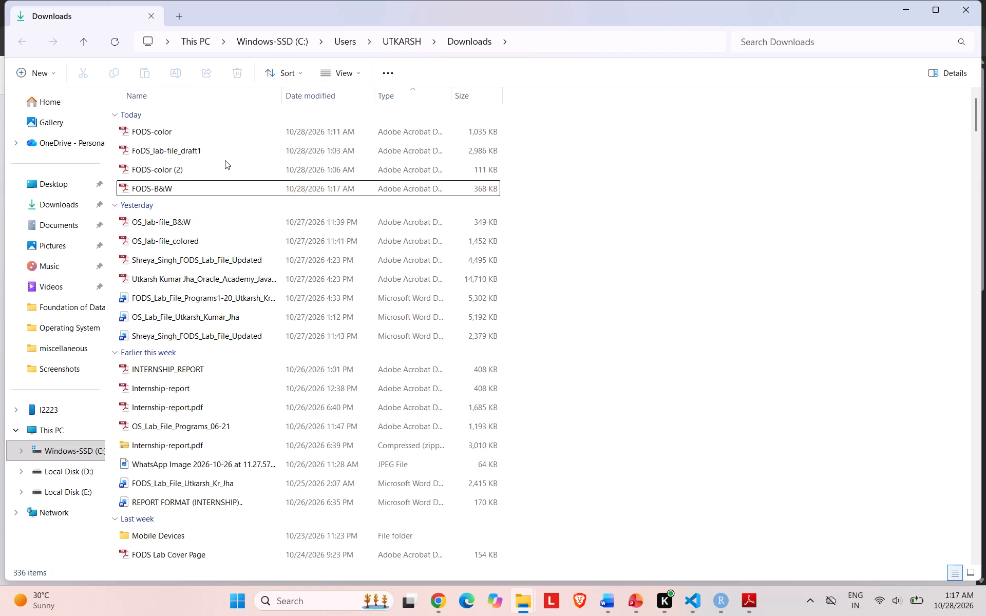
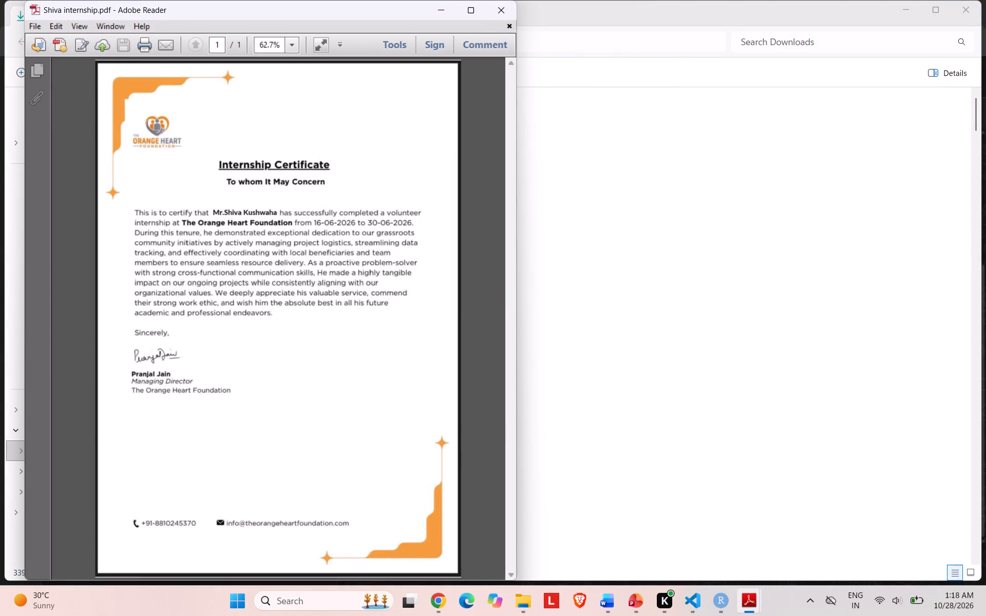
View the internship certificate PDF to its end and close it.
{"action": "scroll", "coordinate": [369, 368], "scroll_direction": "down", "scroll_amount": 2}
{"action": "left_click", "coordinate": [503, 6]}
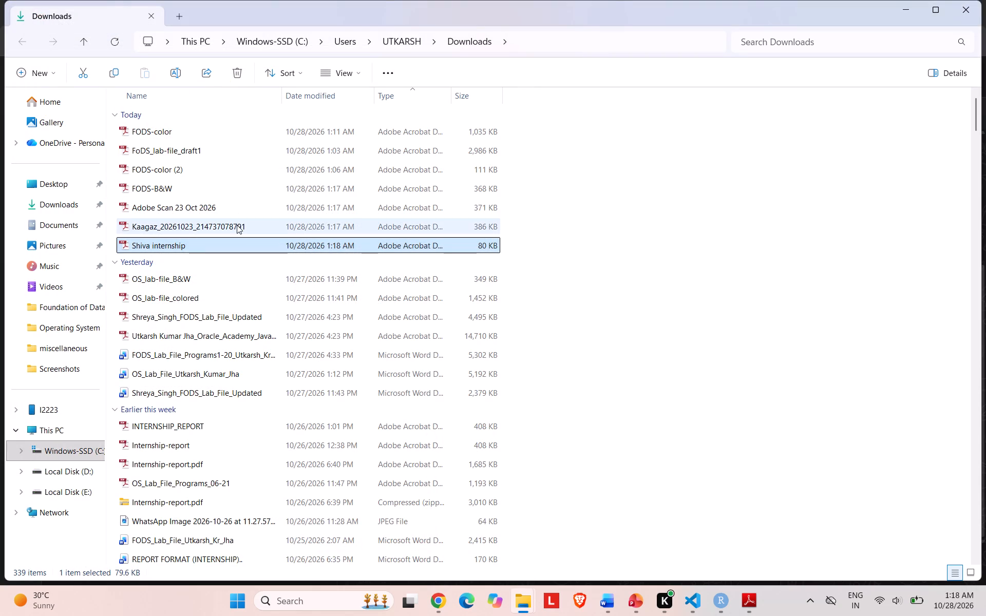
Open the Kaagaz scan PDF from Downloads, check its certificate without preparing it for reading, and close it.
{"action": "double_click", "coordinate": [237, 225]}
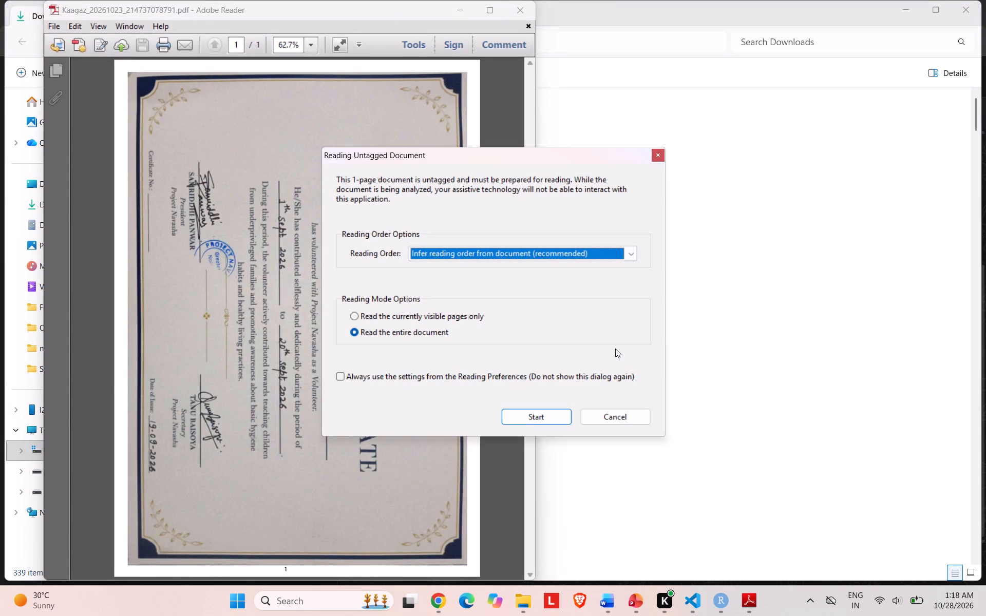
{"action": "left_click", "coordinate": [614, 418]}
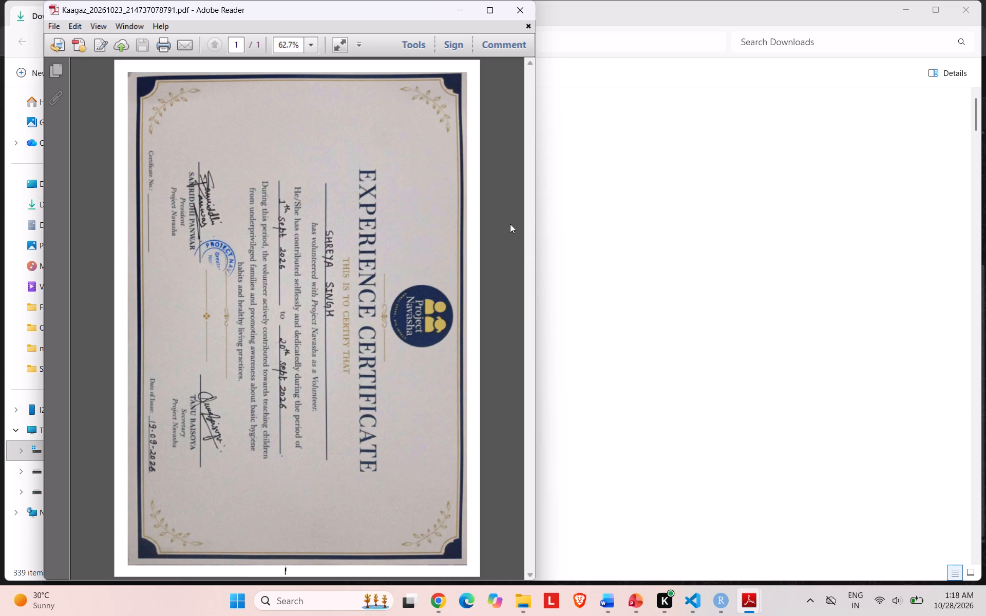
{"action": "left_click", "coordinate": [520, 8]}
Open the Adobe Scan 23 Oct 2026 PDF from Downloads to check its certificate.
{"action": "double_click", "coordinate": [240, 206]}
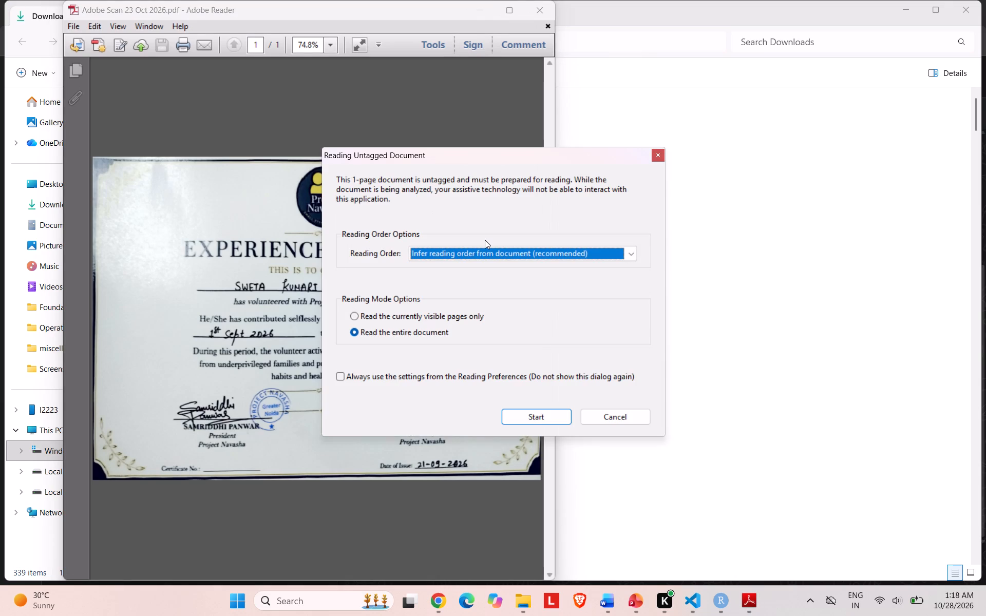
Dismiss the untagged-document reading setup without preparing the scan, and view the experience certificate.
{"action": "left_click", "coordinate": [659, 158]}
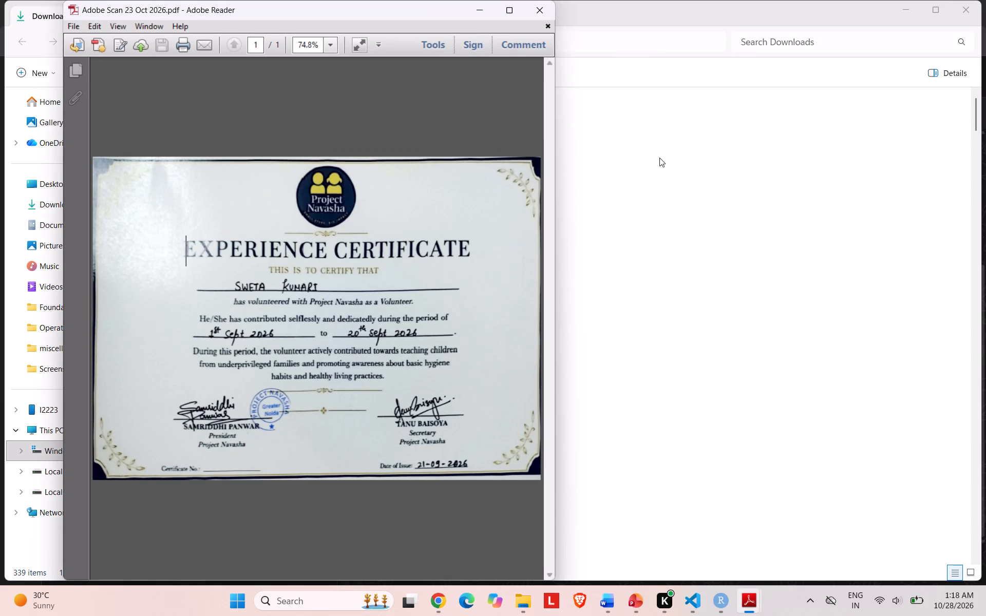
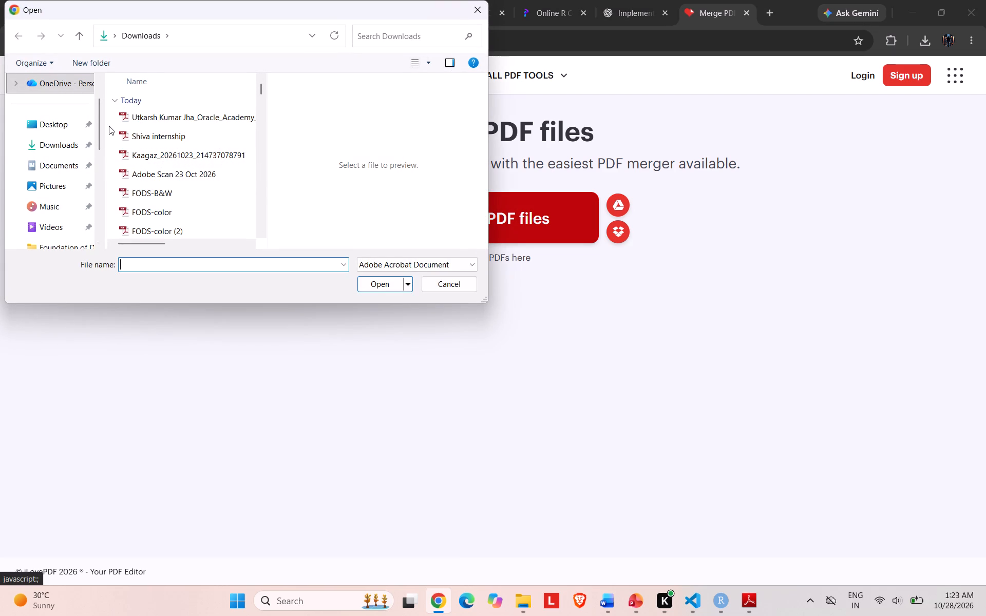
Load the Oracle Academy award, internship, Kaagaz scan and Adobe Scan 23 Oct 2026 PDFs from Downloads for merging.
{"action": "left_click_drag", "start_coordinate": [113, 120], "coordinate": [129, 121]}
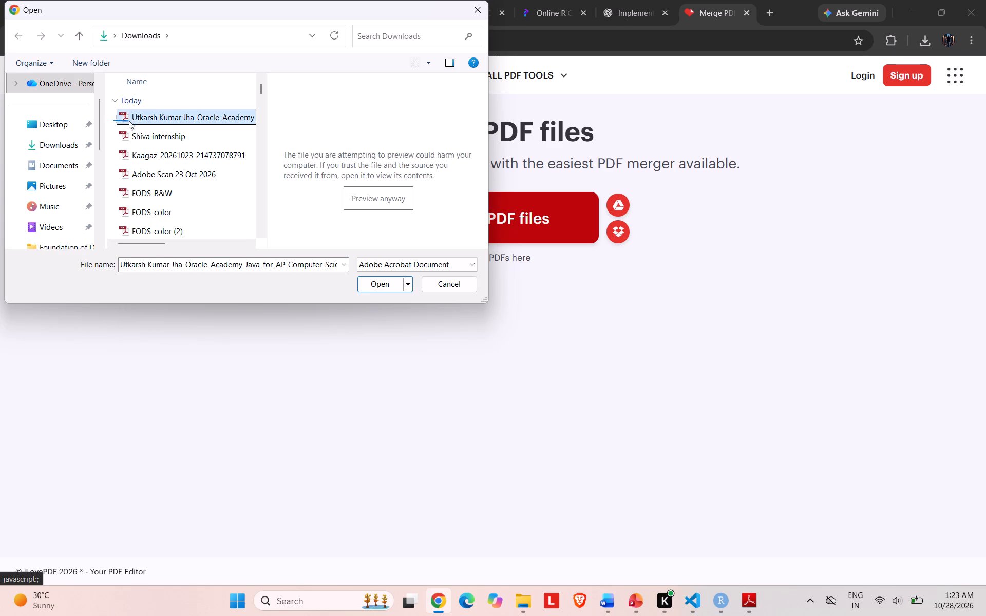
{"action": "left_click_drag", "start_coordinate": [129, 121], "coordinate": [147, 178]}
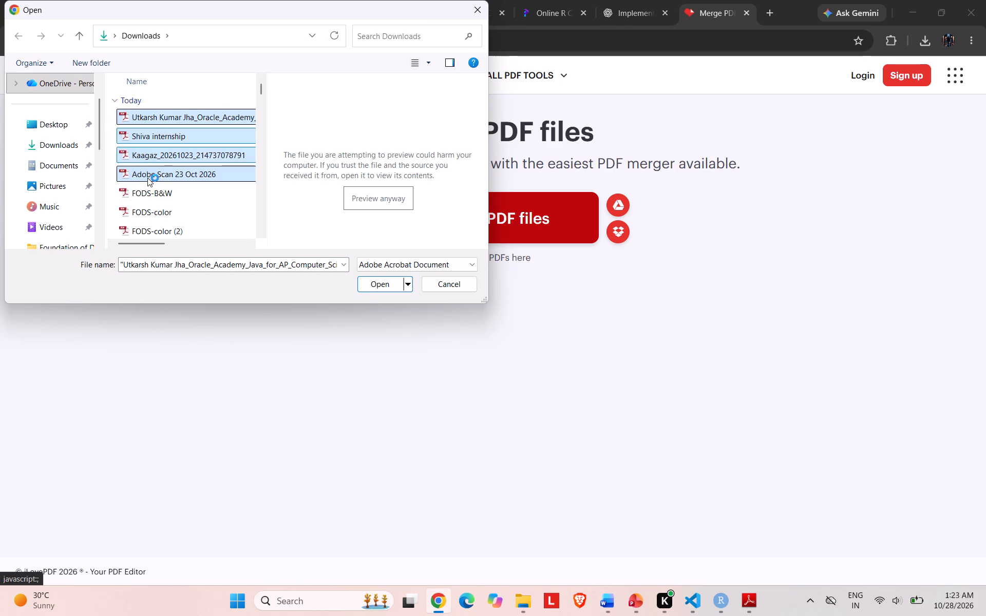
{"action": "left_click", "coordinate": [372, 283]}
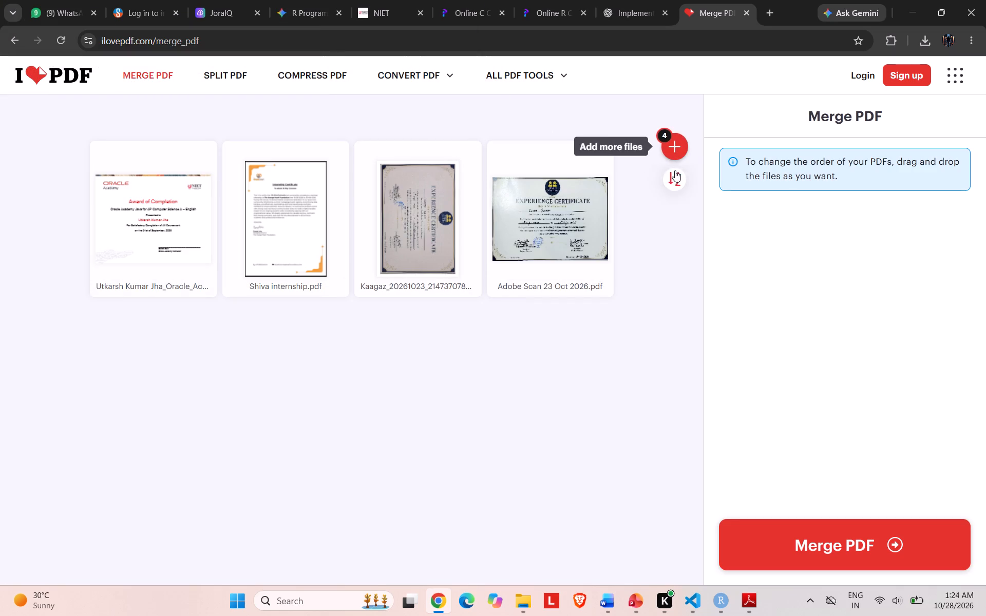
Add FODS-color and FODS-color (2) from Downloads to the files being merged.
{"action": "left_click", "coordinate": [678, 147]}
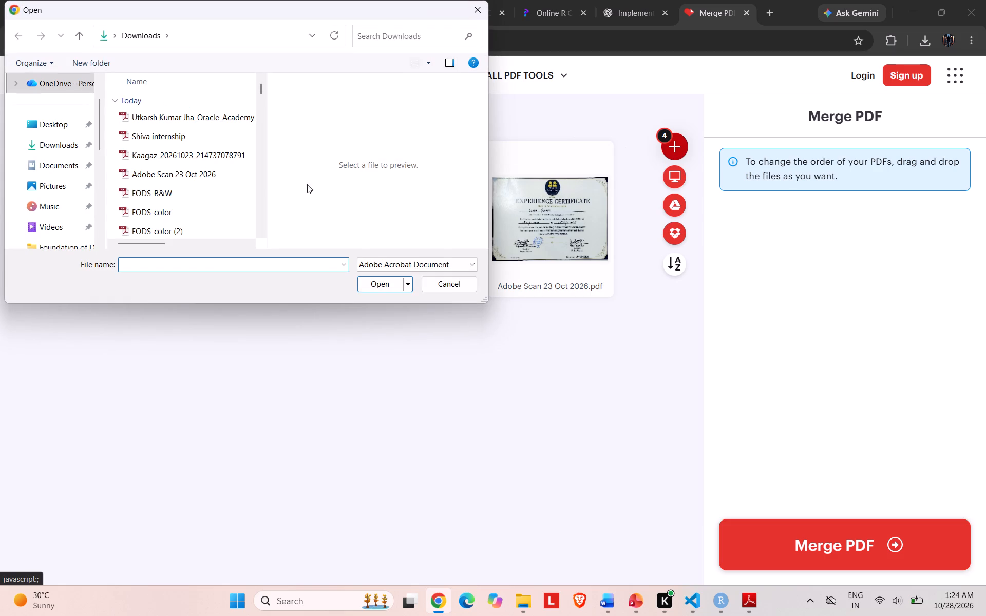
{"action": "scroll", "coordinate": [201, 203], "scroll_direction": "down", "scroll_amount": 1}
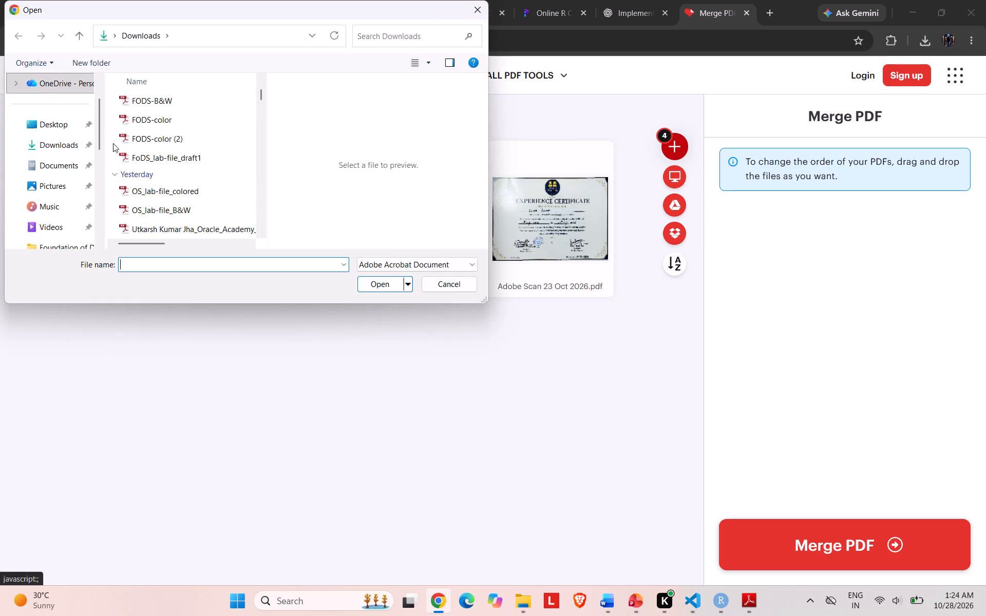
{"action": "left_click_drag", "start_coordinate": [117, 120], "coordinate": [138, 141]}
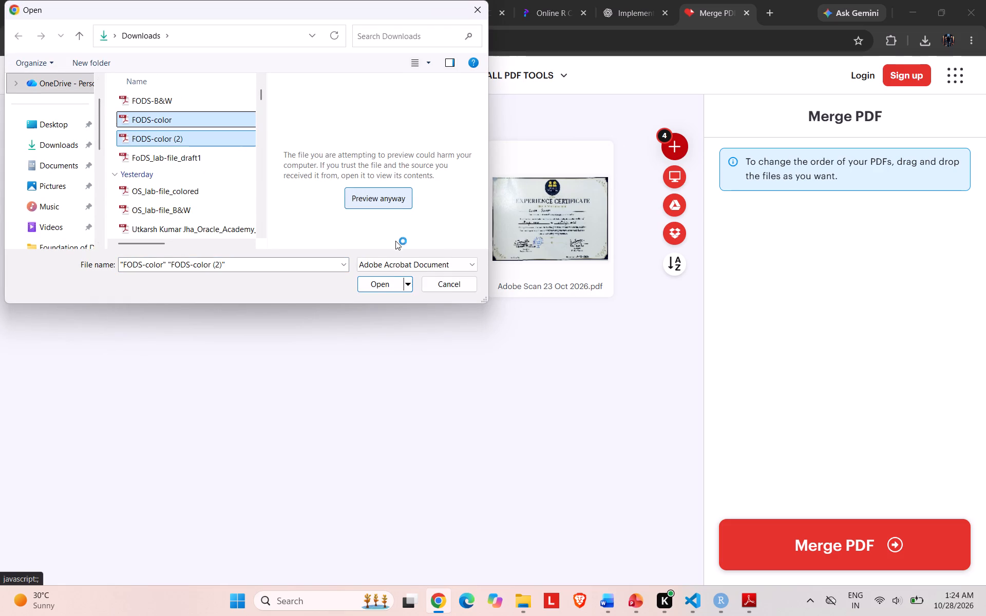
{"action": "left_click", "coordinate": [382, 281]}
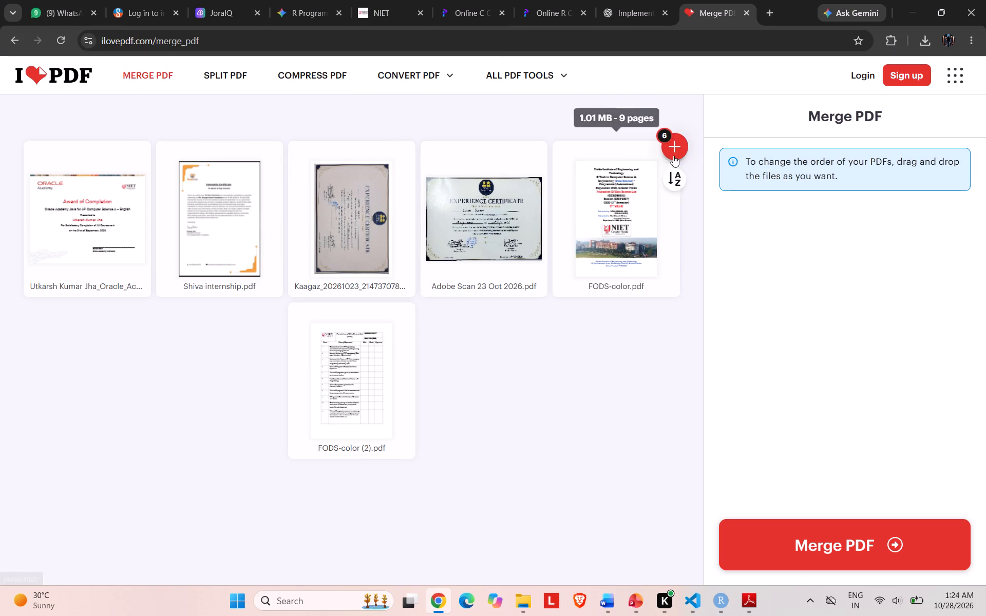
Add OS_lab-file_colored from Downloads and merge all the loaded PDFs into one file.
{"action": "left_click", "coordinate": [676, 148]}
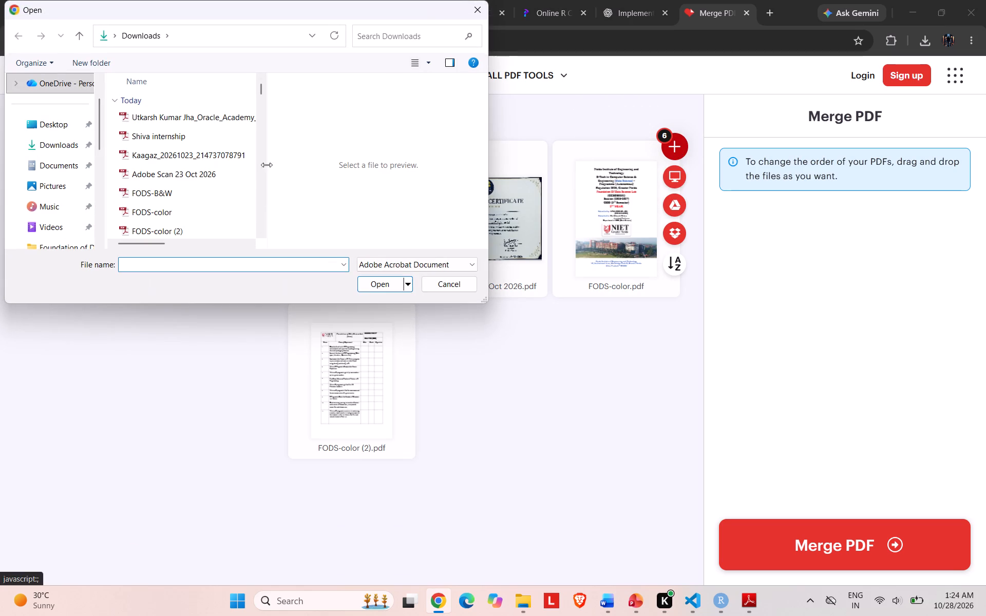
{"action": "scroll", "coordinate": [182, 217], "scroll_direction": "down", "scroll_amount": 2}
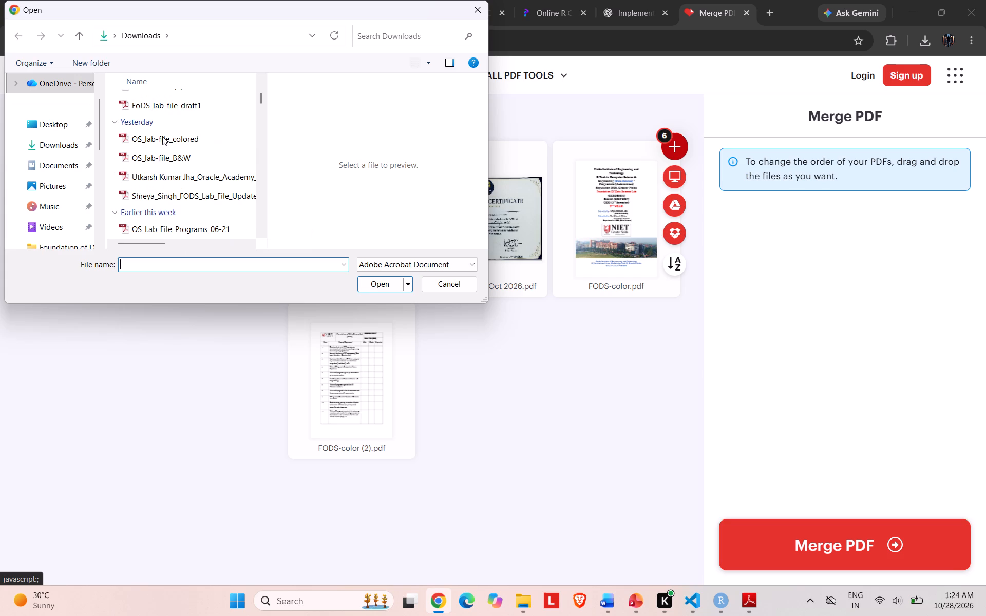
{"action": "left_click", "coordinate": [161, 136]}
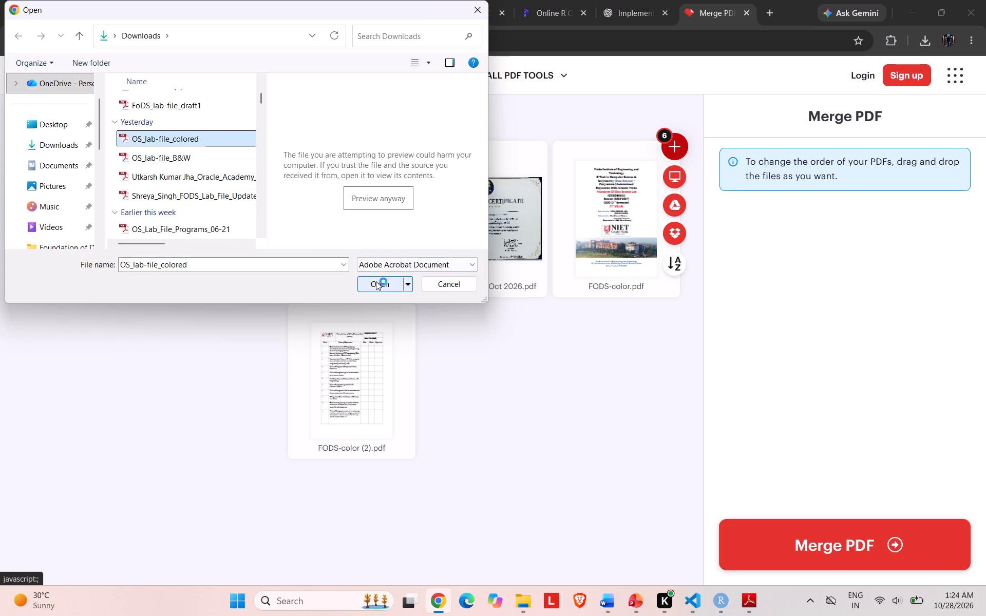
{"action": "left_click", "coordinate": [376, 281]}
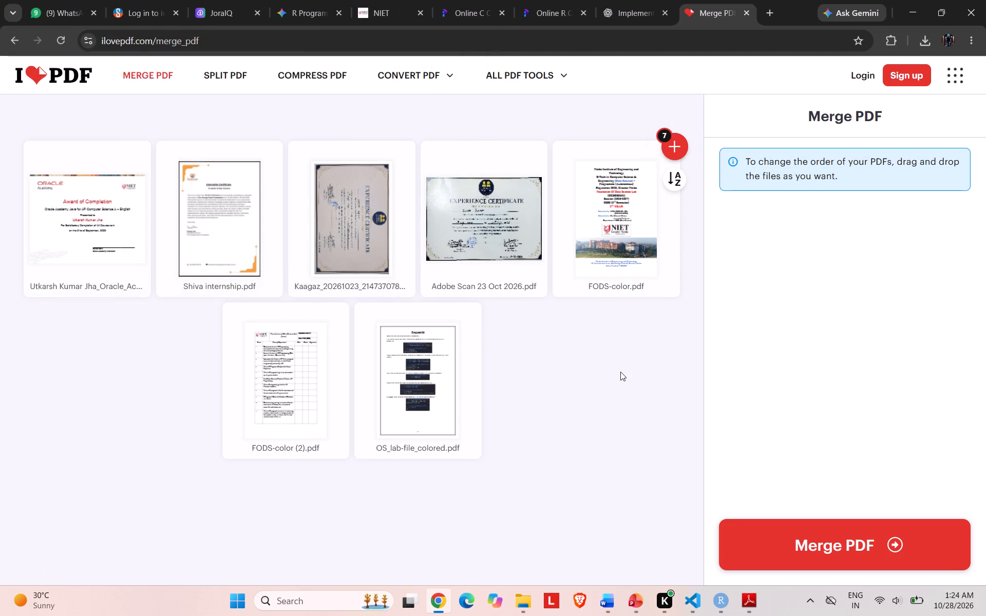
{"action": "left_click", "coordinate": [839, 554]}
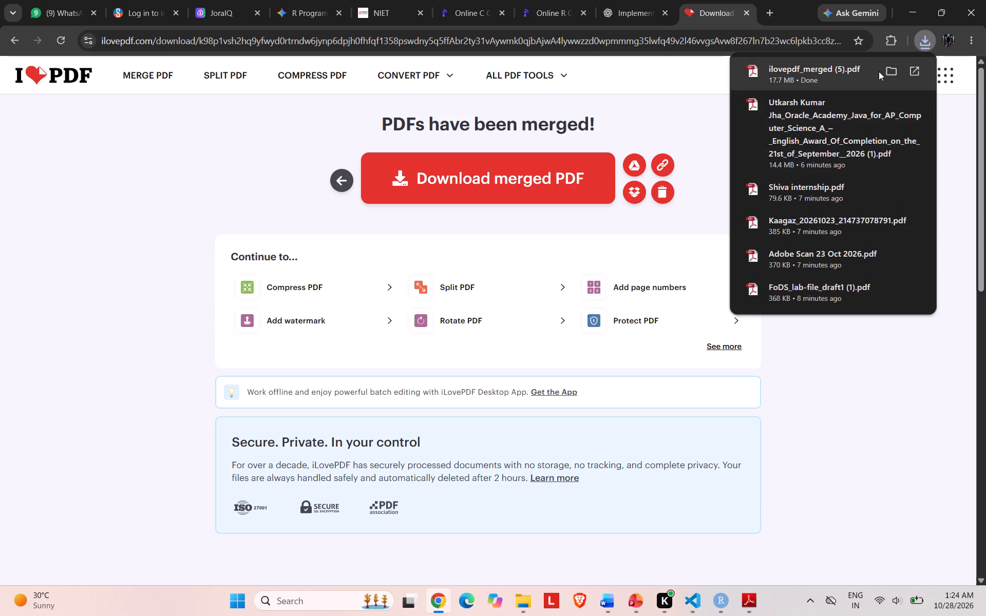
Locate the downloaded merged PDF in its folder and rename it Colour_Printout.
{"action": "left_click", "coordinate": [887, 72]}
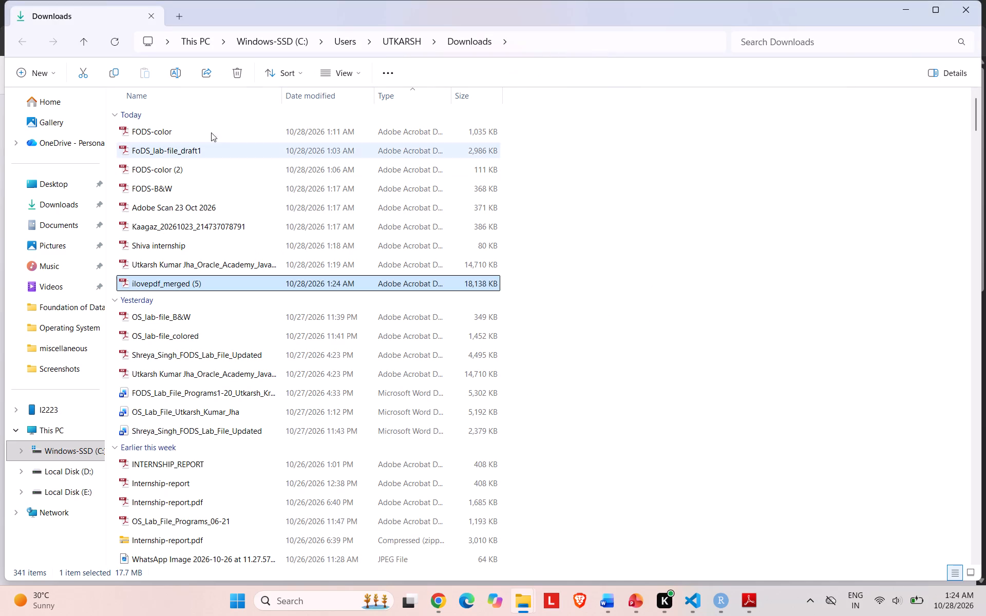
{"action": "left_click", "coordinate": [177, 68]}
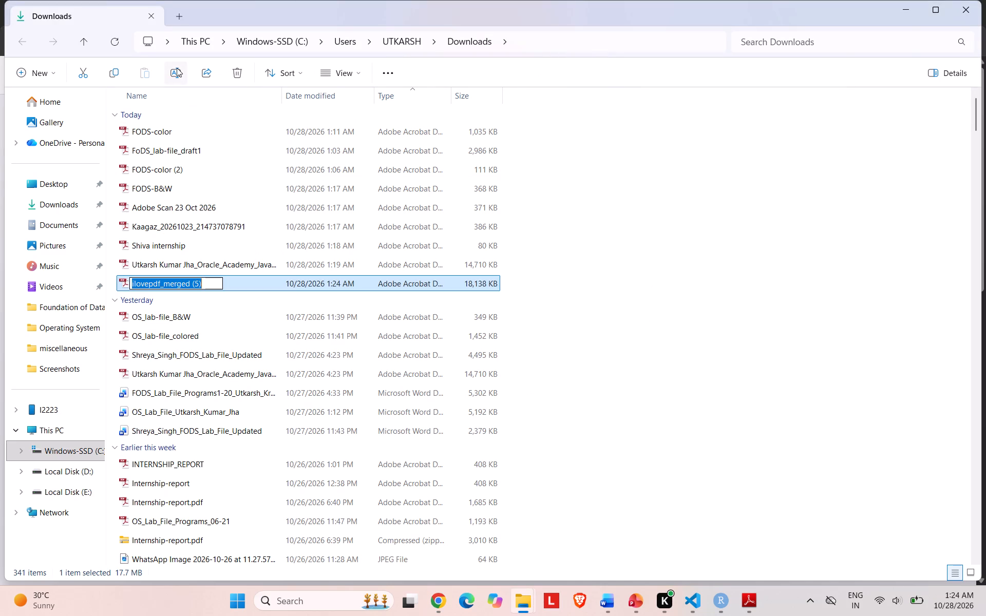
{"action": "key", "text": "shift+c"}
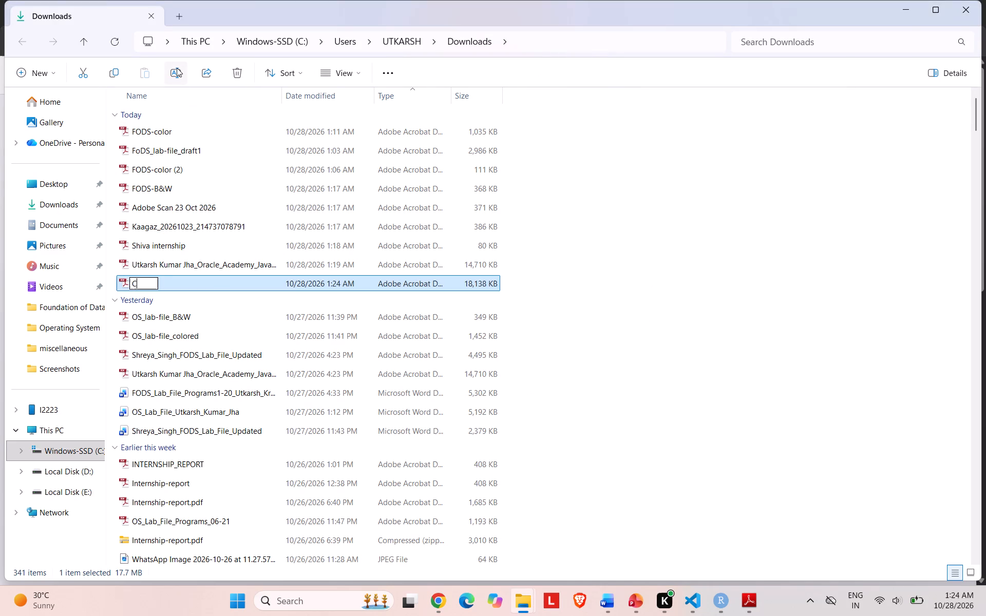
{"action": "type", "text": "olo"}
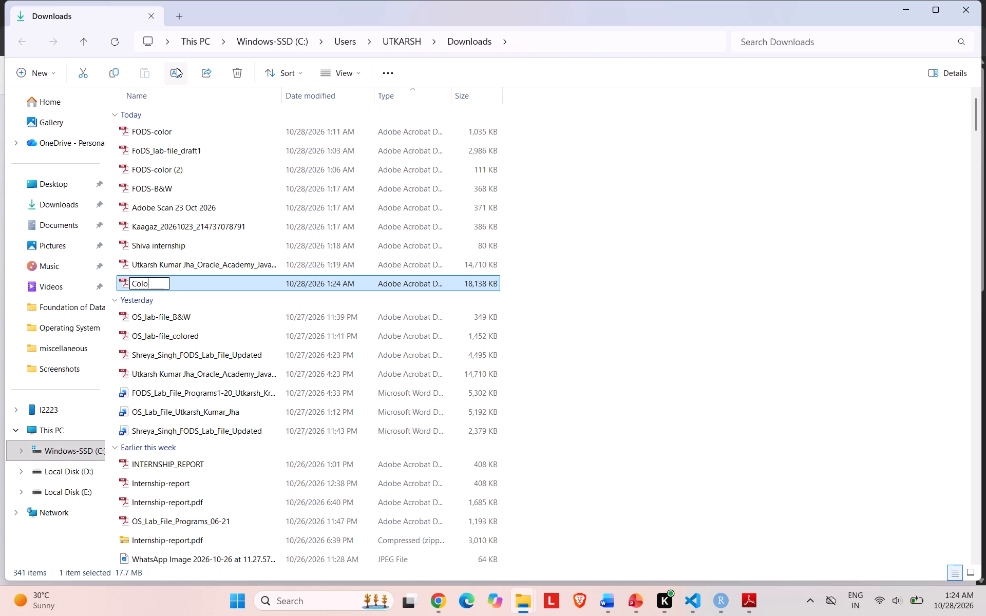
{"action": "type", "text": "ur"}
{"action": "type", "text": "_P"}
{"action": "type", "text": "rintout"}
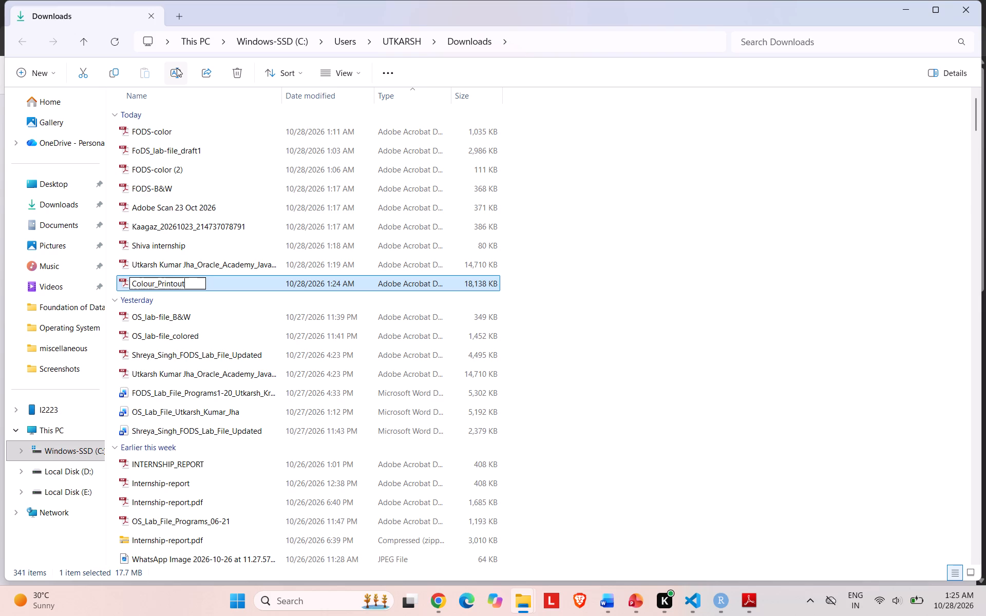
{"action": "key", "text": "Return"}
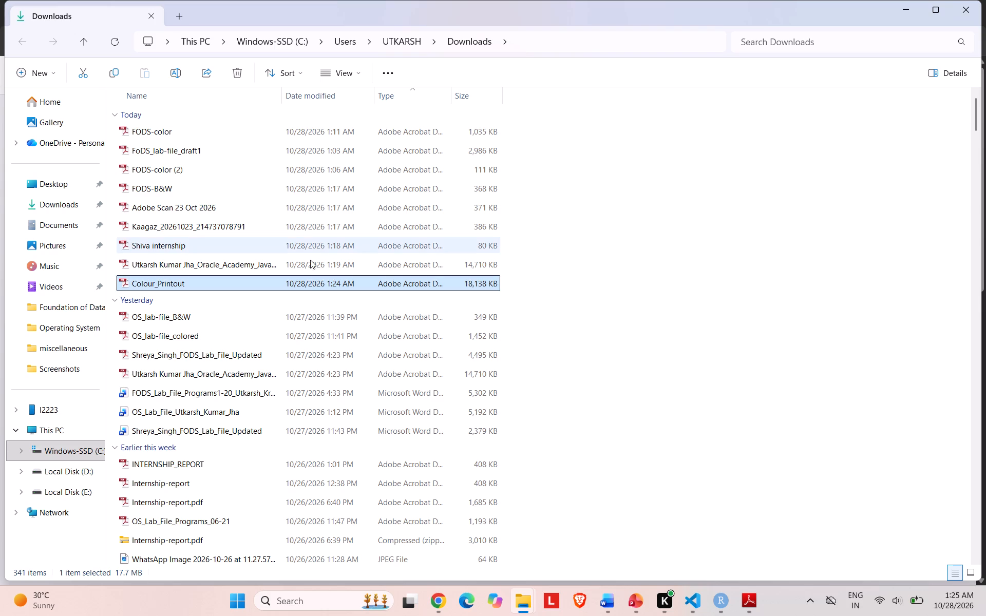
Back in Chrome, start a new iLovePDF merge and combine FODS-B&W and OS_lab-file_B&W from Downloads into one PDF.
{"action": "left_click", "coordinate": [431, 610]}
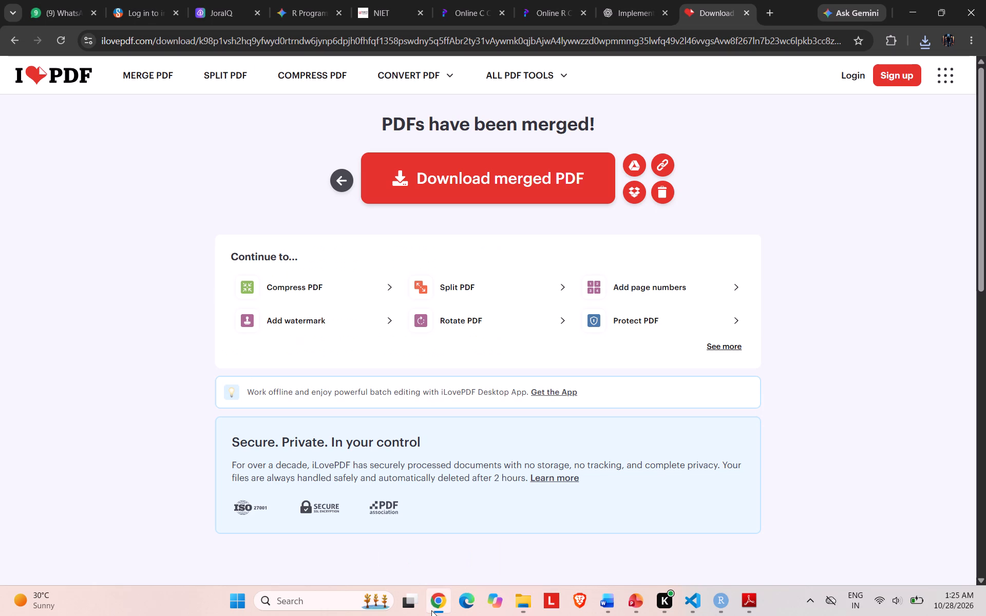
{"action": "left_click", "coordinate": [135, 79]}
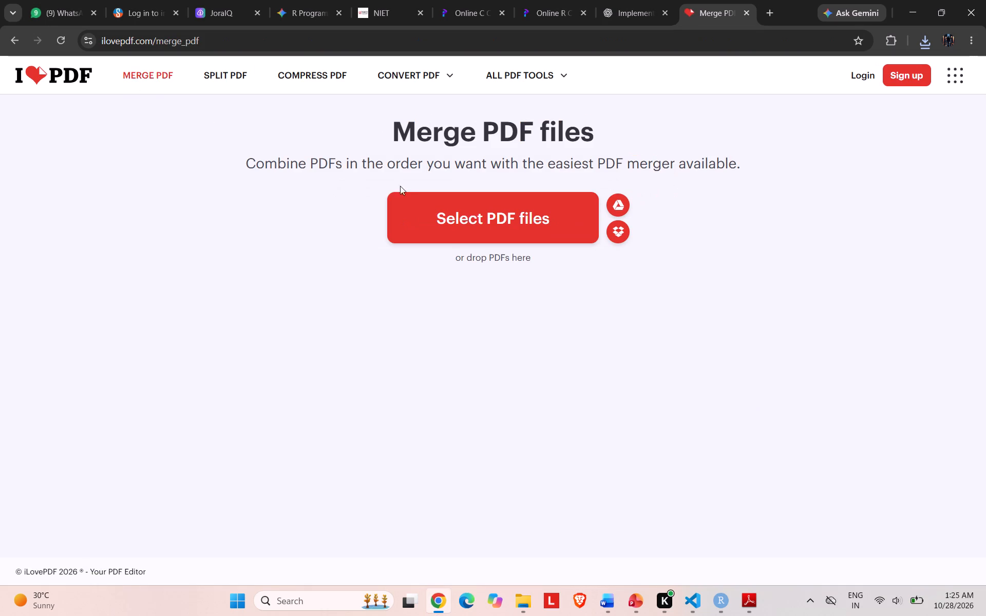
{"action": "left_click", "coordinate": [438, 206]}
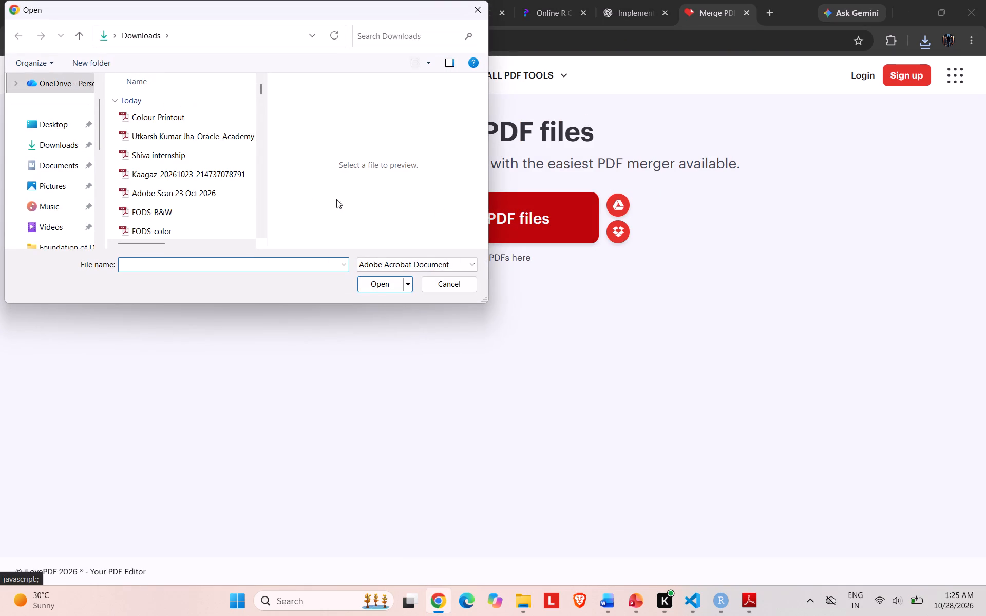
{"action": "left_click", "coordinate": [186, 205]}
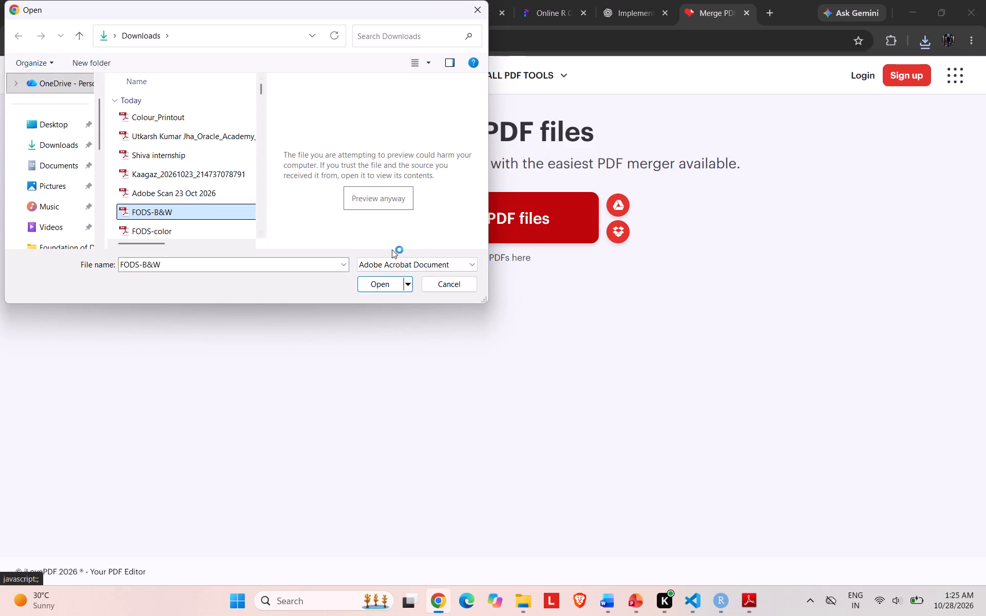
{"action": "left_click", "coordinate": [381, 283]}
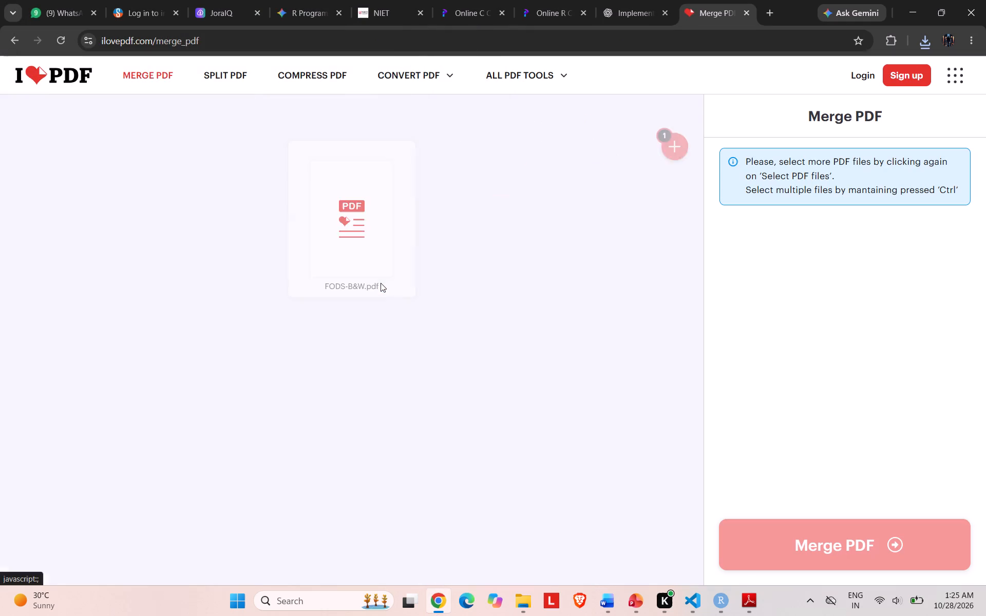
{"action": "left_click", "coordinate": [673, 142]}
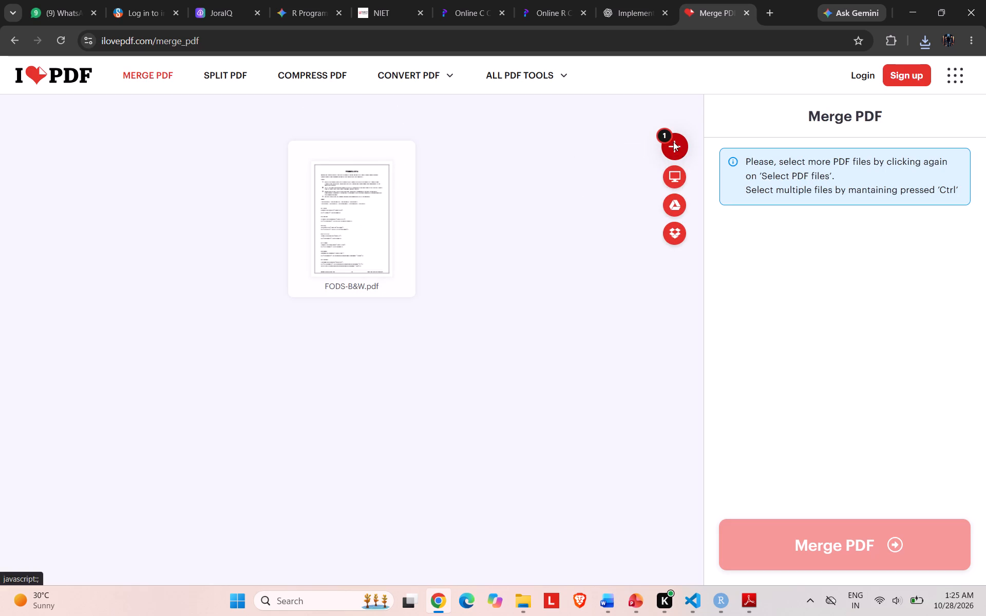
{"action": "scroll", "coordinate": [211, 206], "scroll_direction": "down", "scroll_amount": 2}
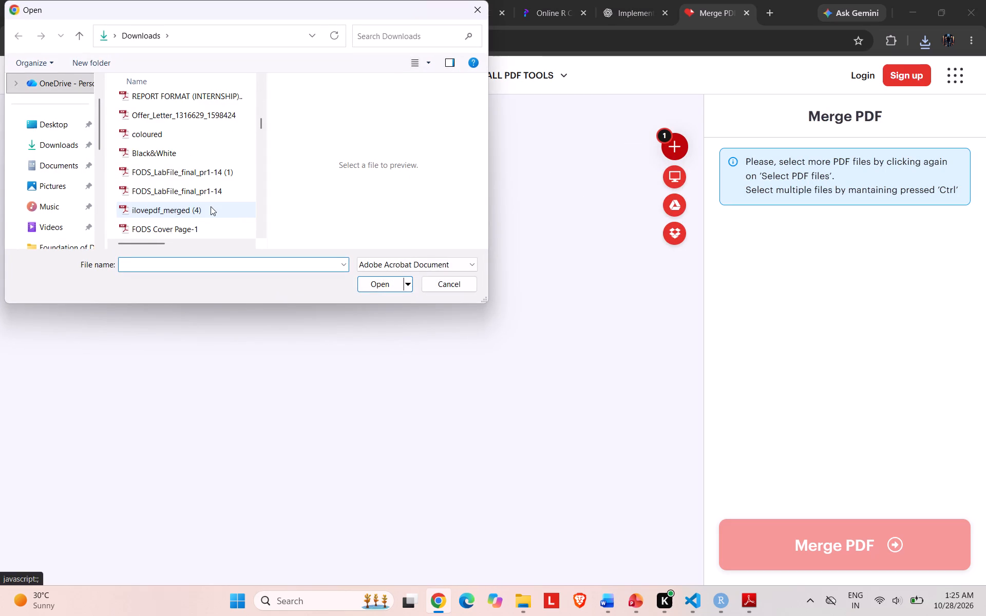
{"action": "scroll", "coordinate": [211, 206], "scroll_direction": "up", "scroll_amount": 3}
{"action": "scroll", "coordinate": [211, 206], "scroll_direction": "down", "scroll_amount": 1}
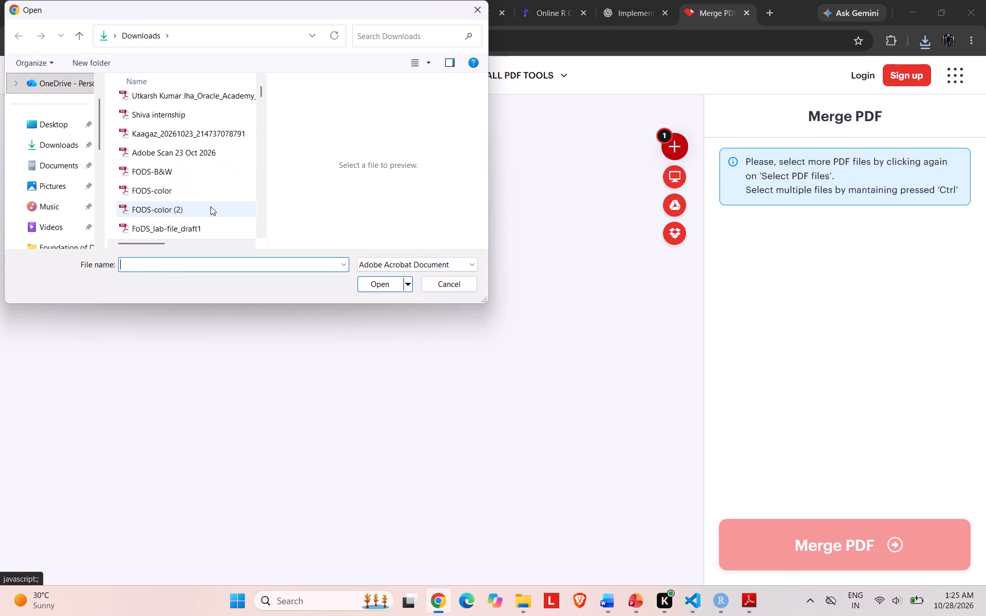
{"action": "scroll", "coordinate": [211, 206], "scroll_direction": "down", "scroll_amount": 1}
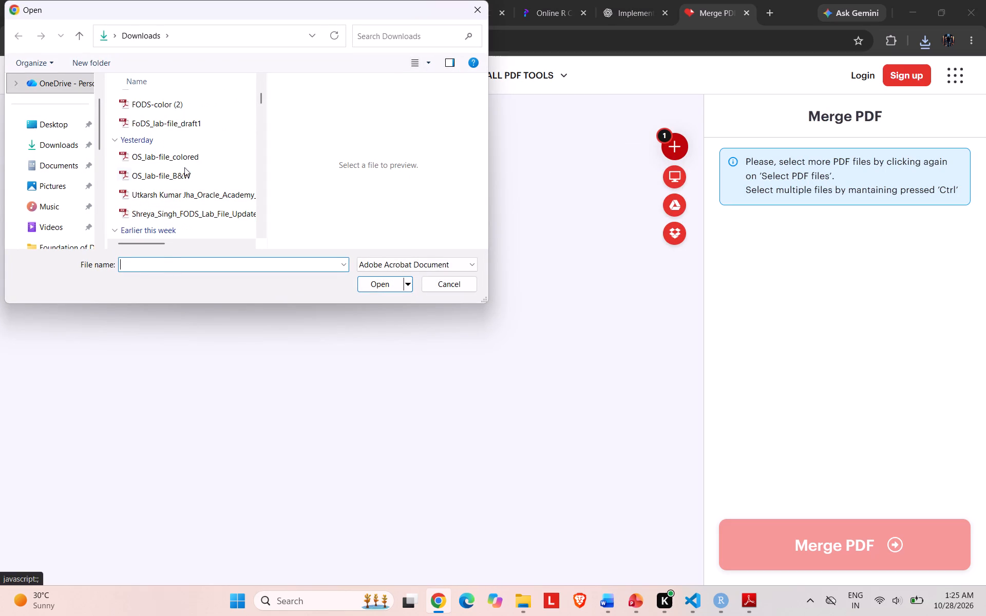
{"action": "left_click", "coordinate": [188, 175]}
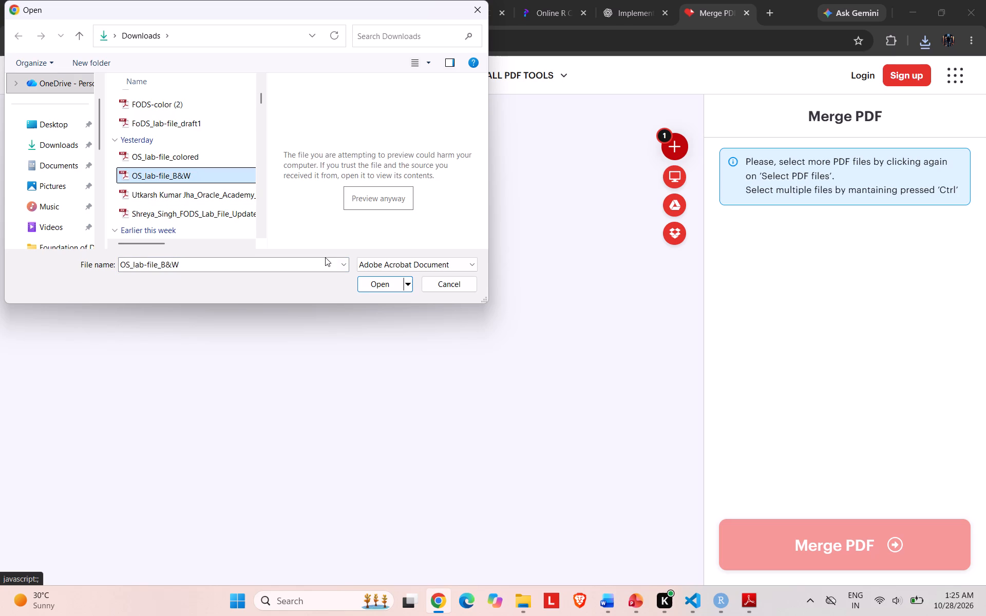
{"action": "left_click", "coordinate": [386, 287]}
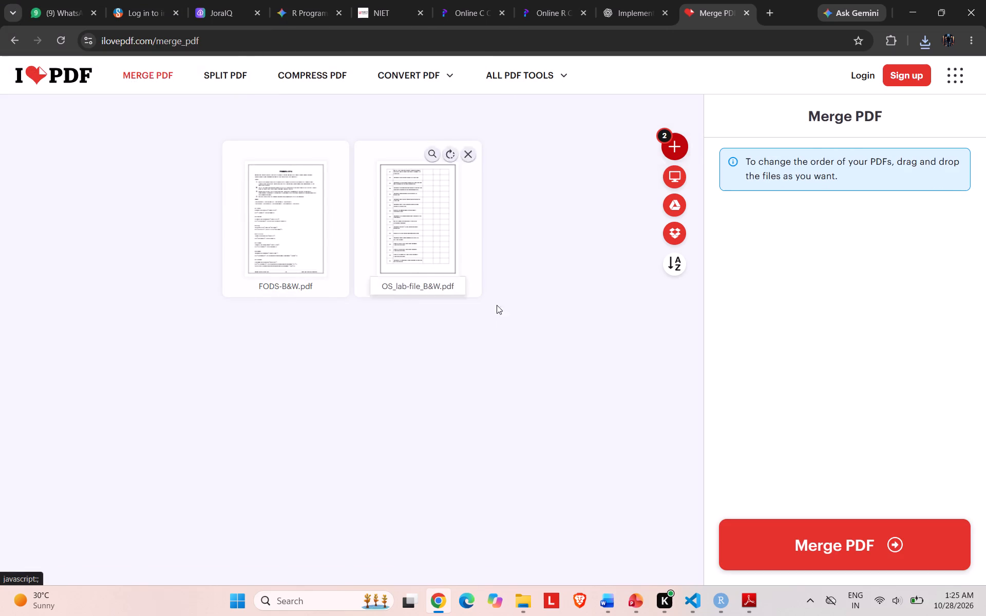
{"action": "left_click", "coordinate": [817, 547]}
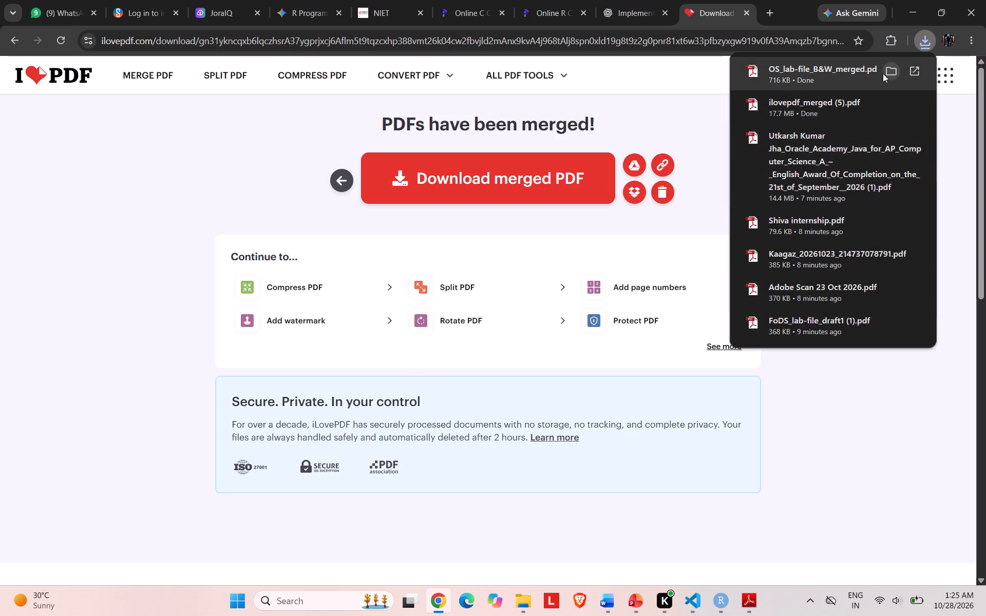
Open the downloaded OS_lab-file_B&W_merged PDF from its folder and check its pages through to the end, closing it when done.
{"action": "left_click", "coordinate": [883, 73]}
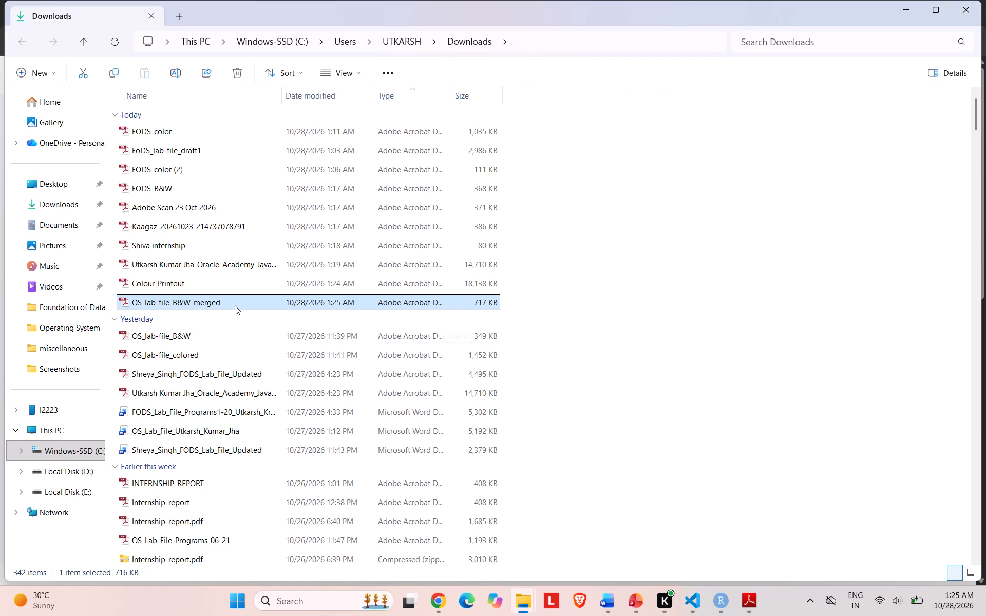
{"action": "double_click", "coordinate": [235, 305]}
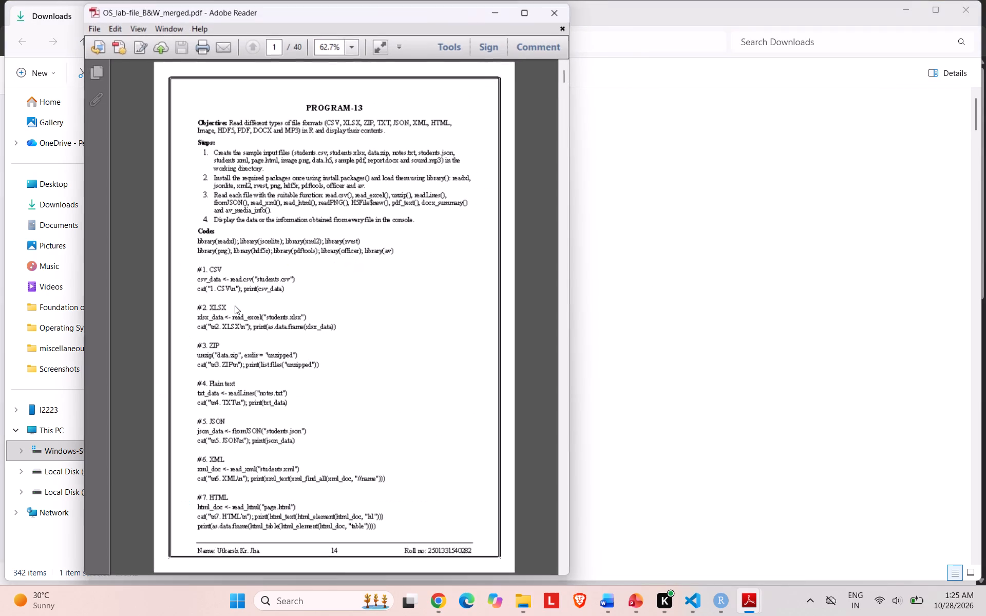
{"action": "scroll", "coordinate": [338, 359], "scroll_direction": "down", "scroll_amount": 1}
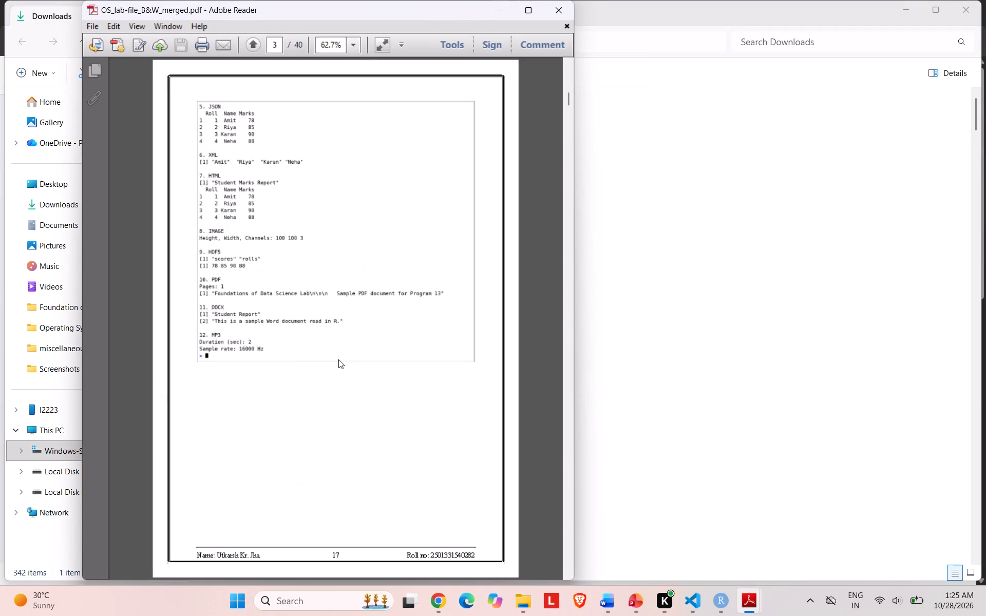
{"action": "scroll", "coordinate": [338, 359], "scroll_direction": "down", "scroll_amount": 3}
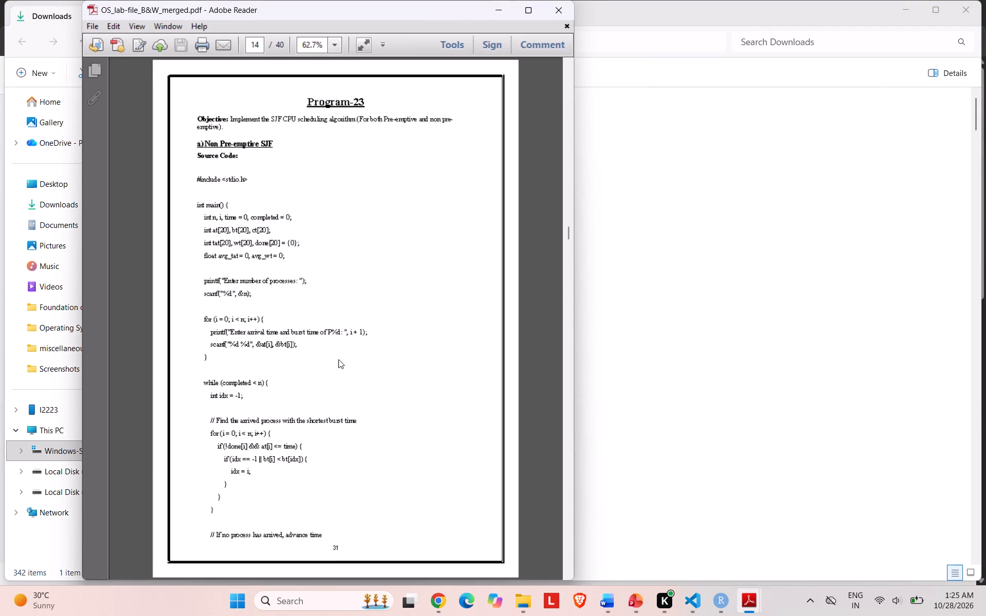
{"action": "scroll", "coordinate": [338, 359], "scroll_direction": "down", "scroll_amount": 5}
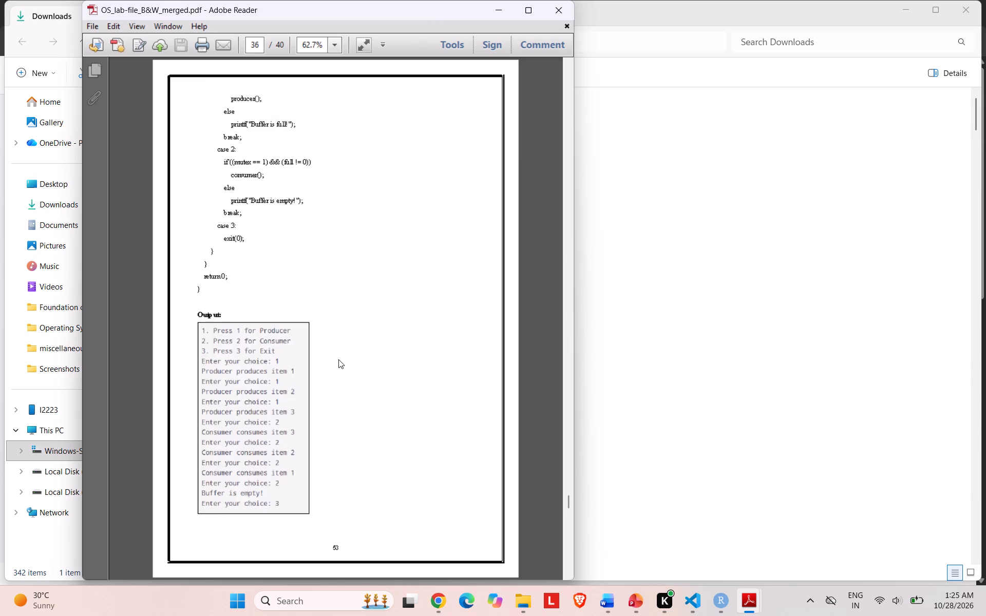
{"action": "scroll", "coordinate": [338, 359], "scroll_direction": "down", "scroll_amount": 3}
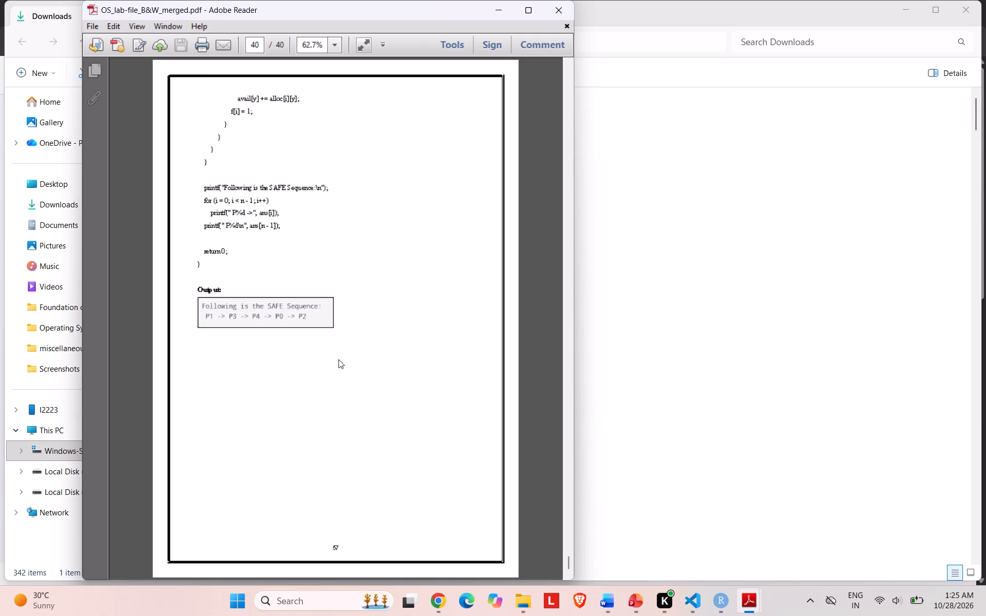
{"action": "left_click", "coordinate": [559, 2]}
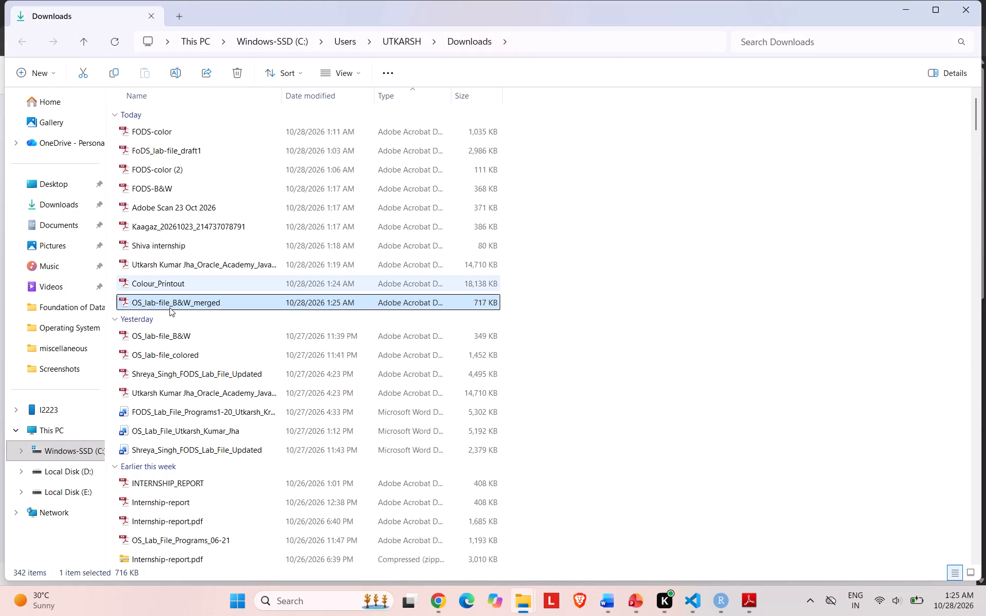
Rename the merged black-and-white PDF in Downloads as Black&White_Printout.
{"action": "left_click", "coordinate": [178, 72]}
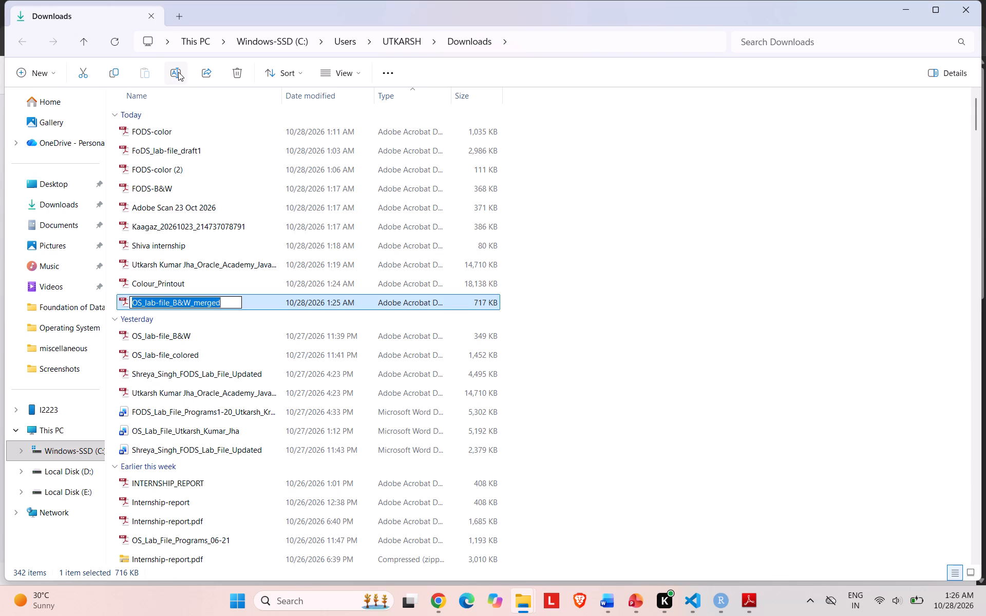
{"action": "type", "text": "Bla"}
{"action": "type", "text": "ck"}
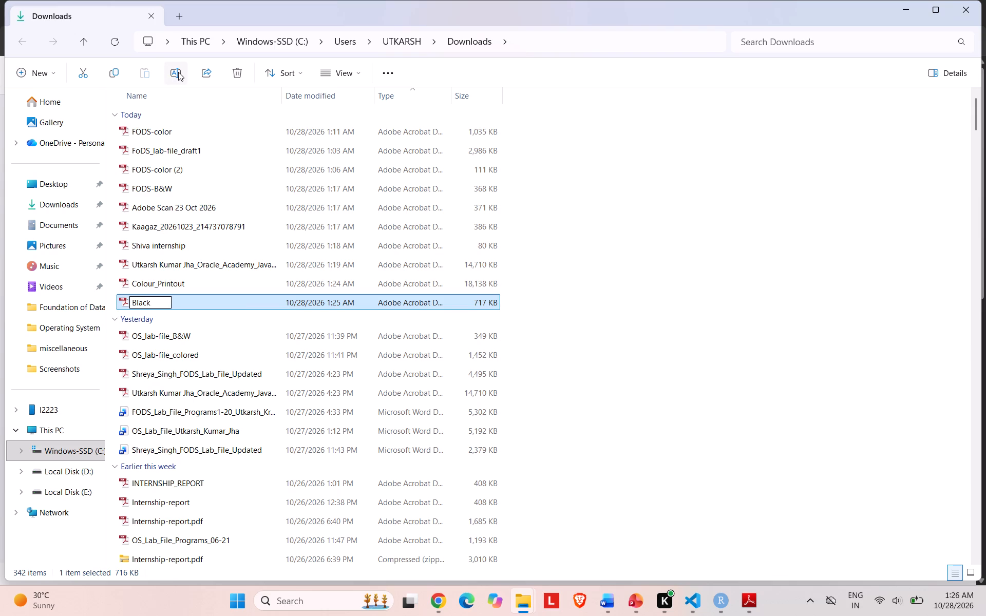
{"action": "key", "text": "shift+ampersand"}
{"action": "key", "text": "shift+w"}
{"action": "type", "text": "hite"}
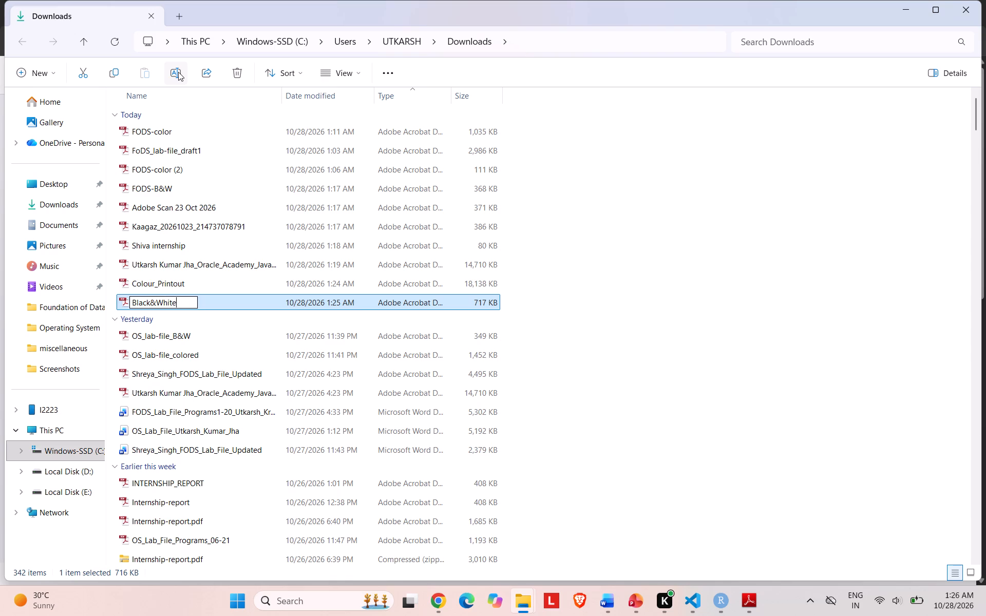
{"action": "key", "text": "shift+underscore"}
{"action": "type", "text": "Pri"}
{"action": "type", "text": "ntout"}
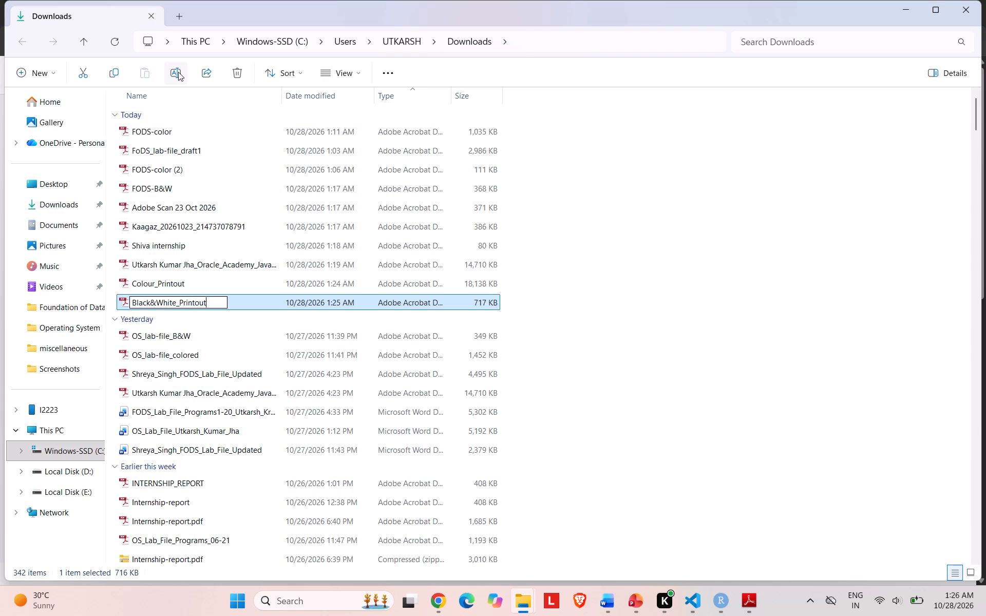
{"action": "key", "text": "Return"}
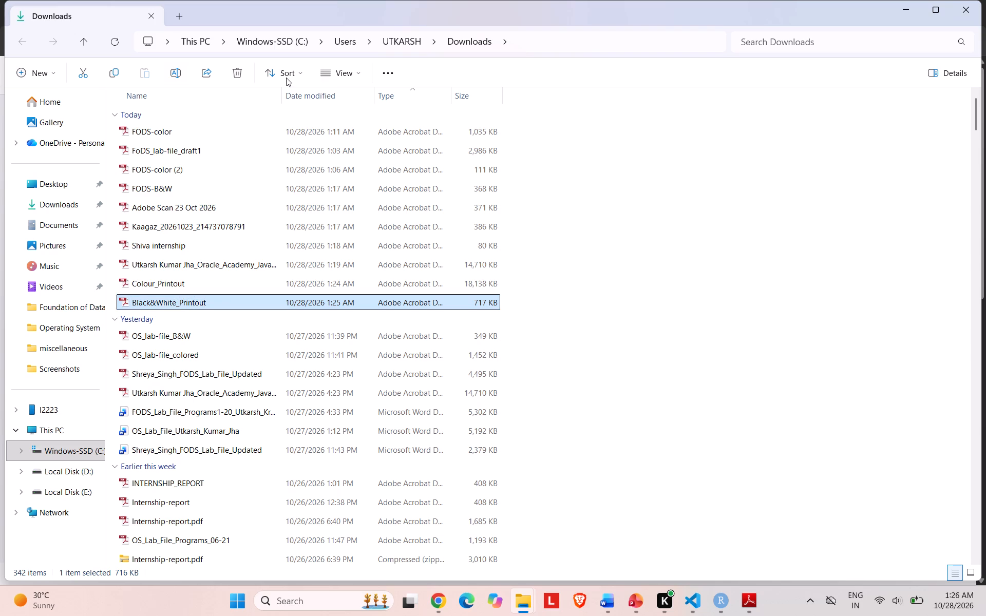
Copy the Colour_Printout and Black&White_Printout PDFs together from the Downloads folder.
{"action": "left_click", "coordinate": [113, 284]}
{"action": "left_click_drag", "start_coordinate": [113, 284], "coordinate": [142, 283]}
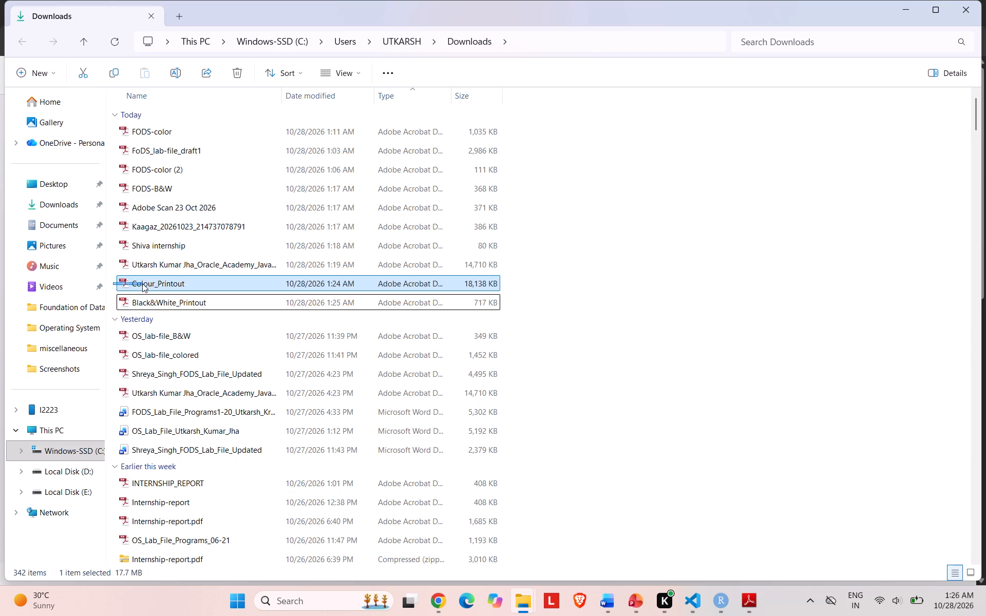
{"action": "left_click_drag", "start_coordinate": [142, 283], "coordinate": [147, 305]}
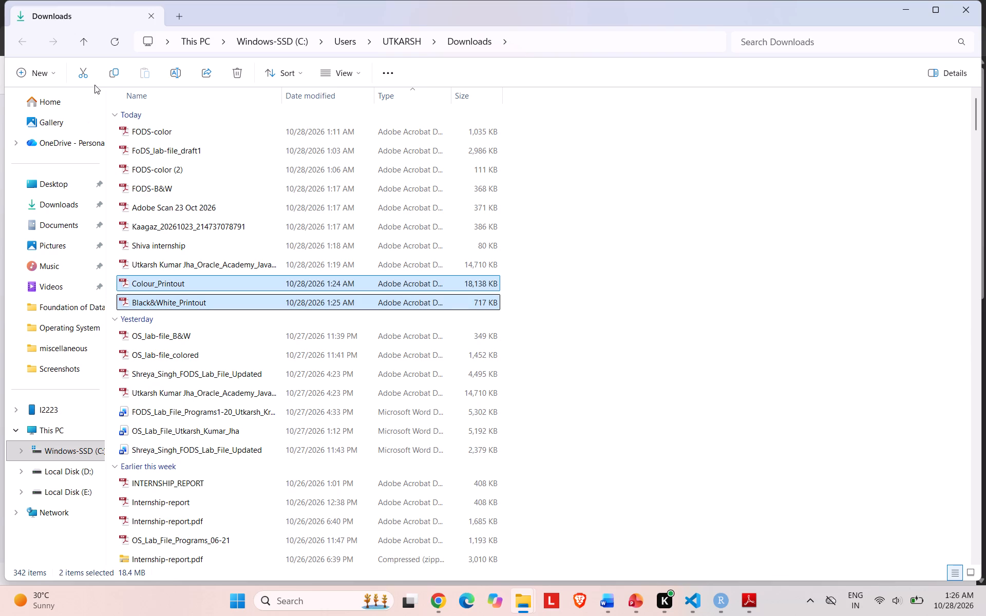
{"action": "left_click", "coordinate": [112, 80]}
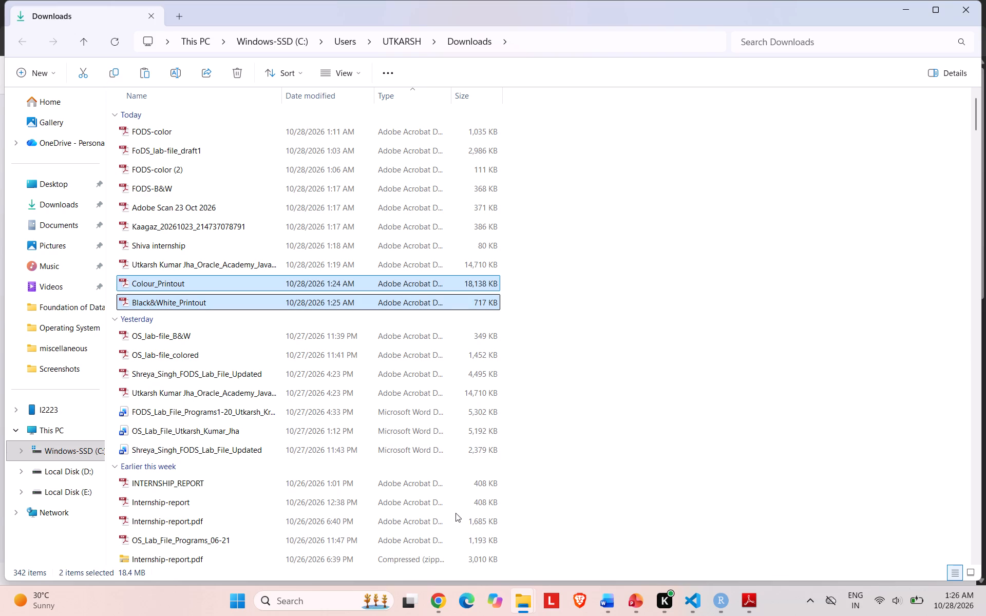
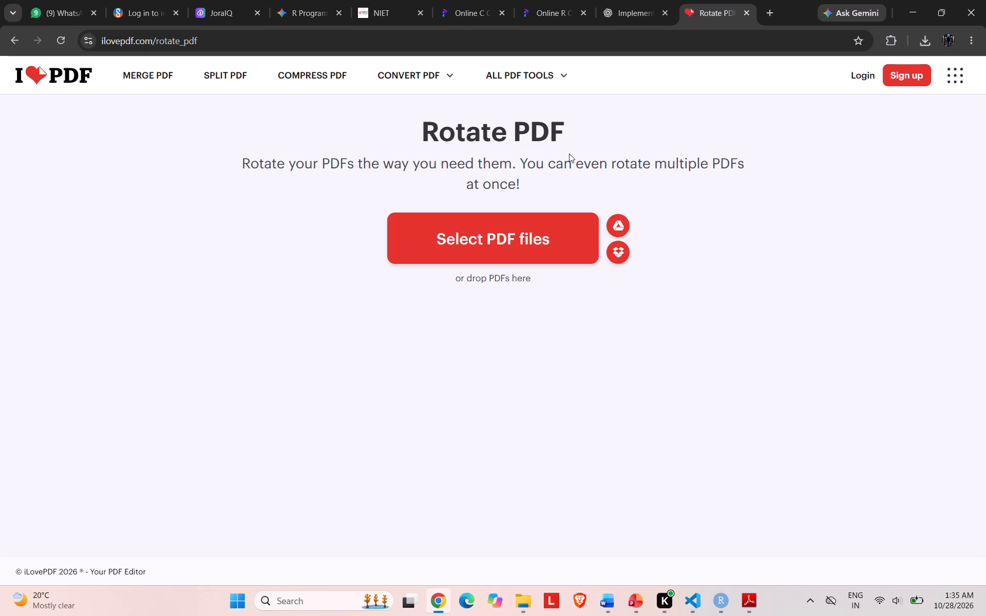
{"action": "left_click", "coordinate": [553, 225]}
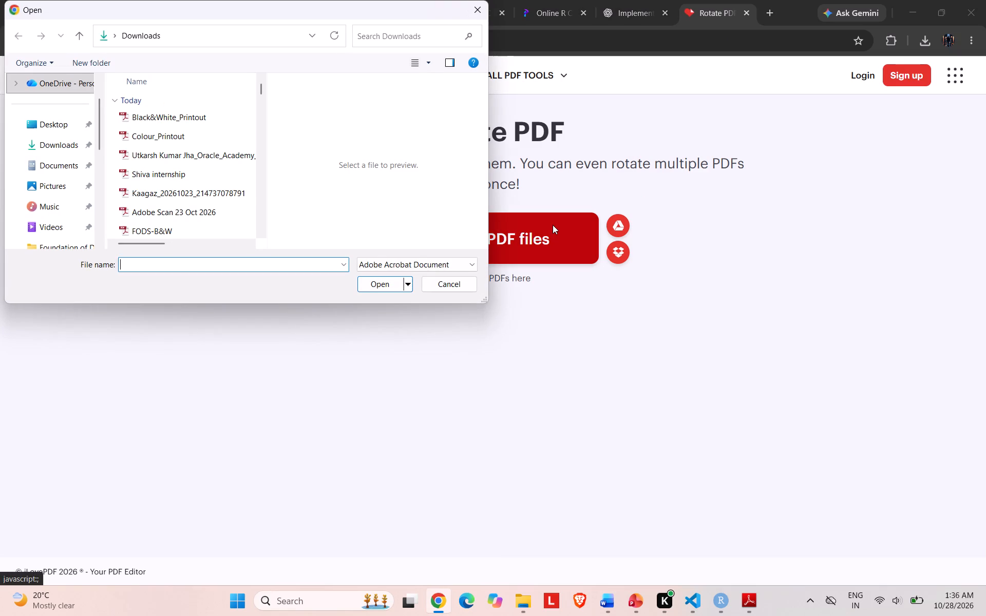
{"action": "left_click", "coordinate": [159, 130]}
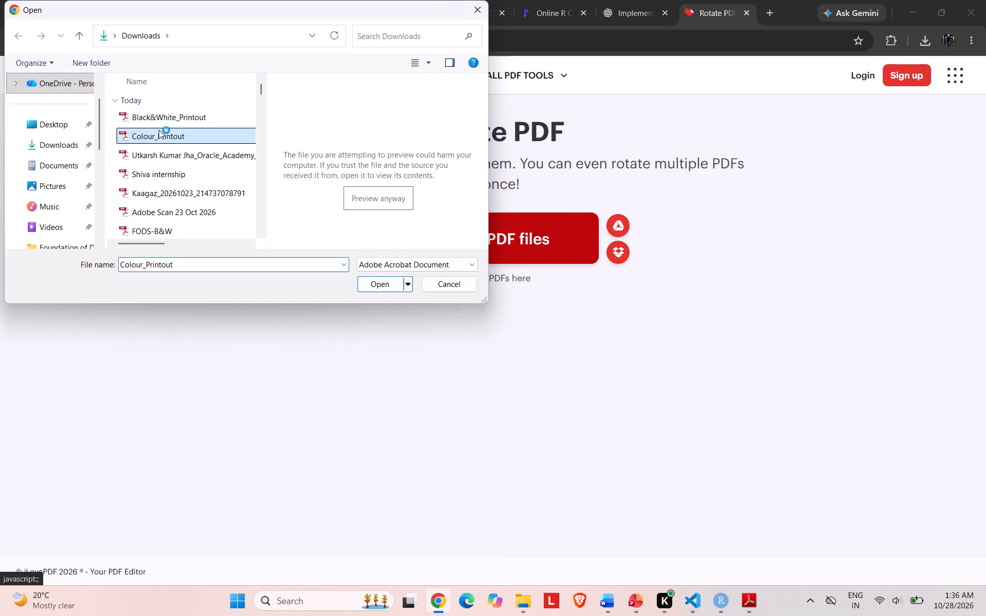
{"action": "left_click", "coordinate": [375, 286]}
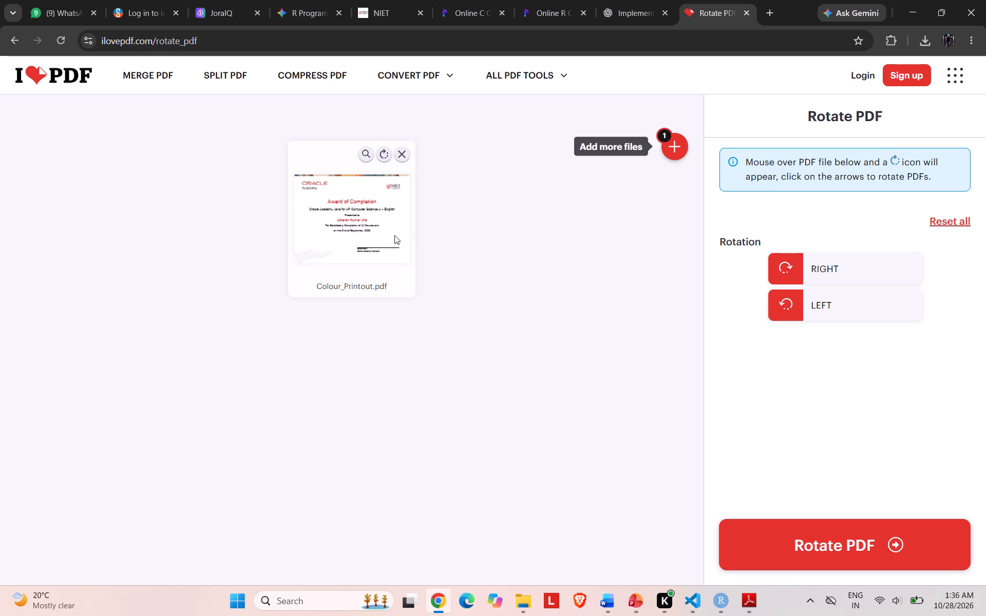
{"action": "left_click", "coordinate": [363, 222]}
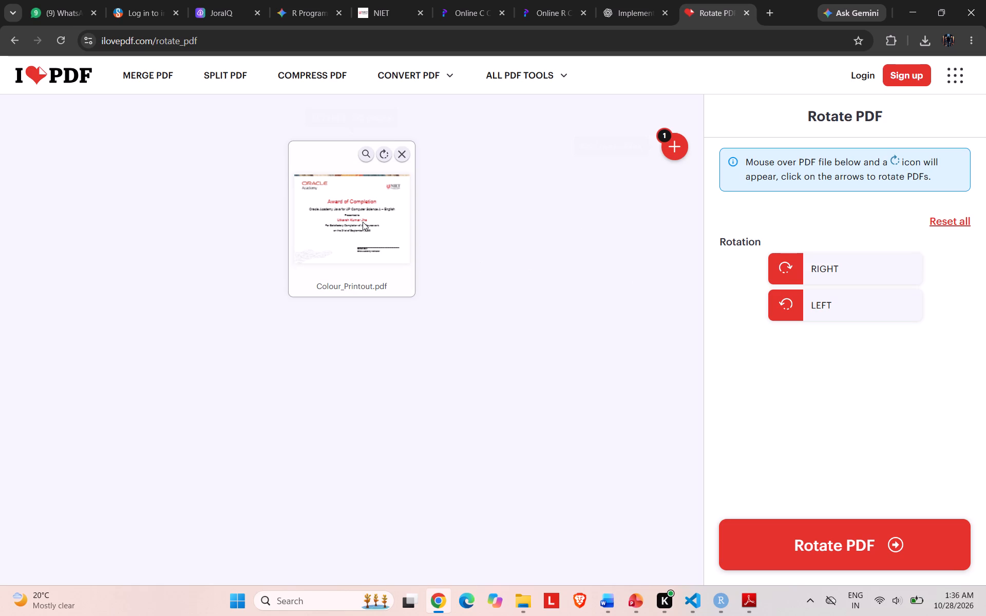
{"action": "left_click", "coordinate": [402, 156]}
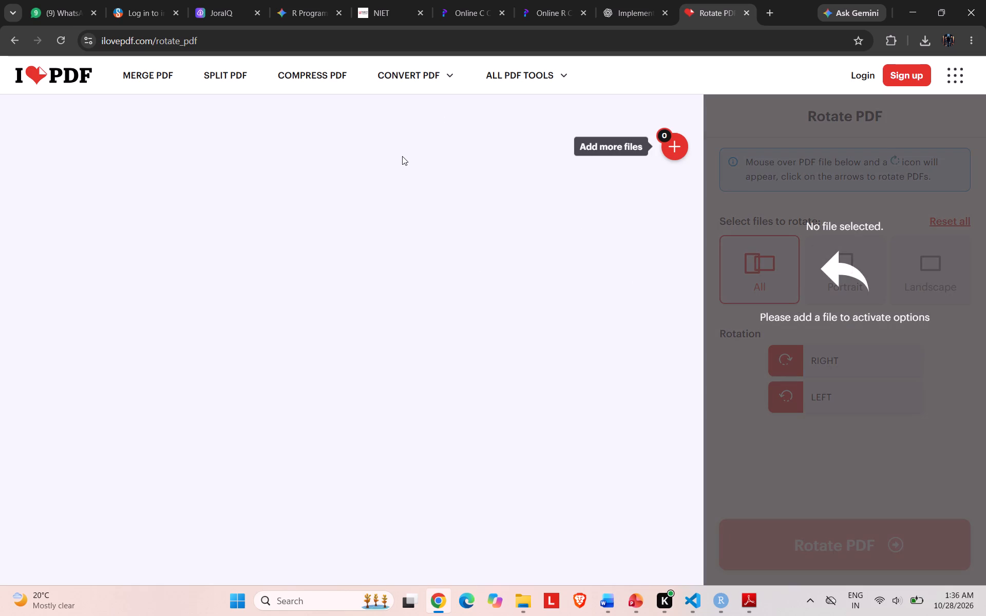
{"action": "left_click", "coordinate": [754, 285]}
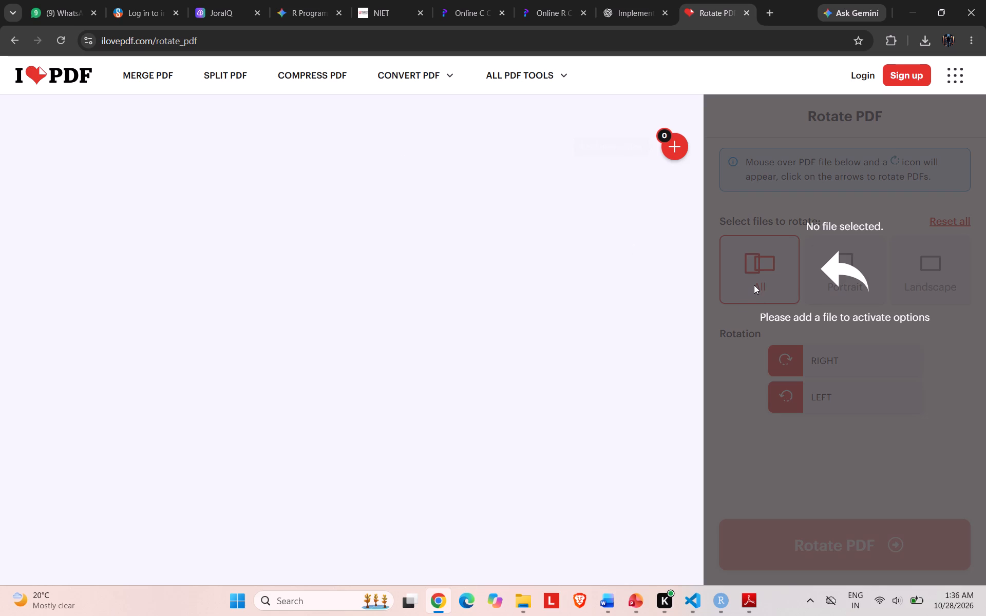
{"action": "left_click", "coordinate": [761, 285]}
Add the newest Oracle Academy award certificate PDF from Downloads, rotate it left once, and generate the rotated file.
{"action": "left_click", "coordinate": [678, 140]}
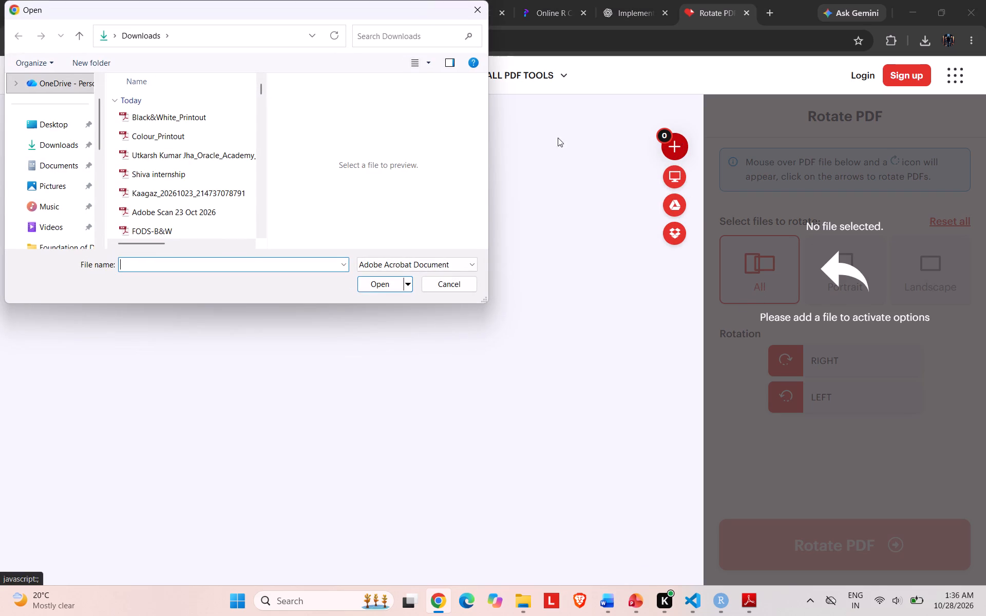
{"action": "left_click", "coordinate": [213, 156]}
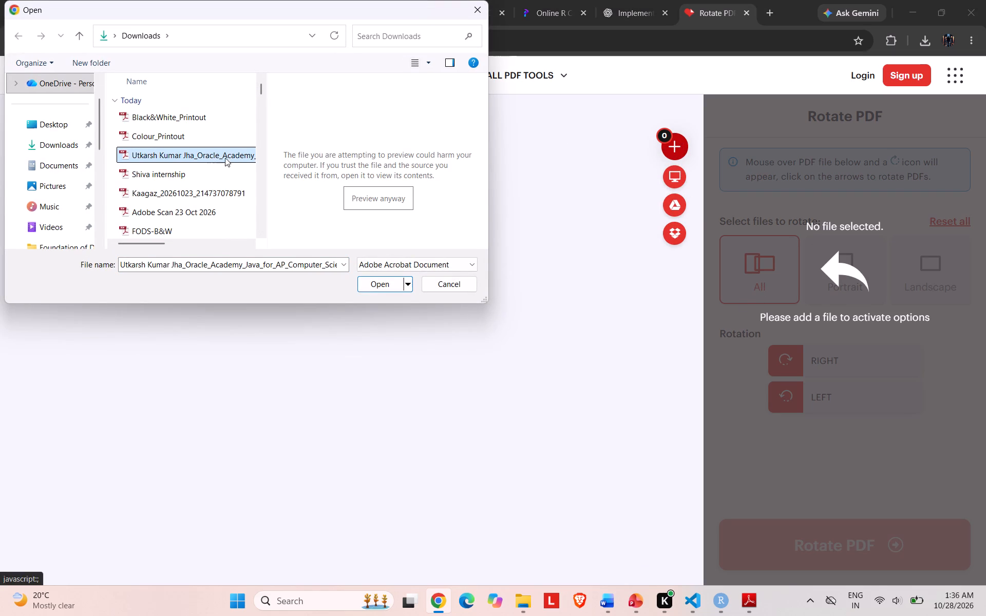
{"action": "left_click", "coordinate": [392, 277]}
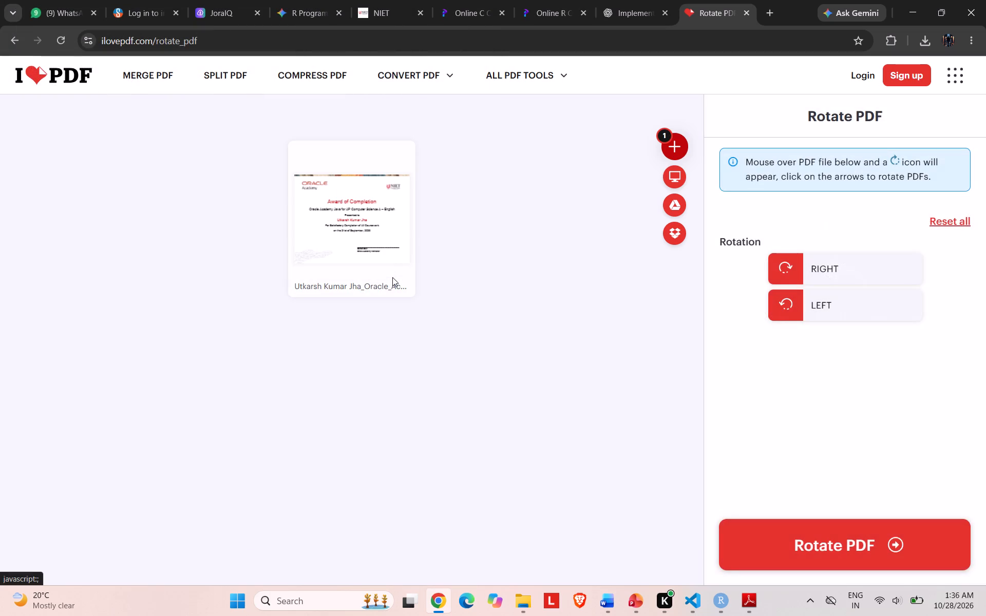
{"action": "left_click", "coordinate": [793, 315]}
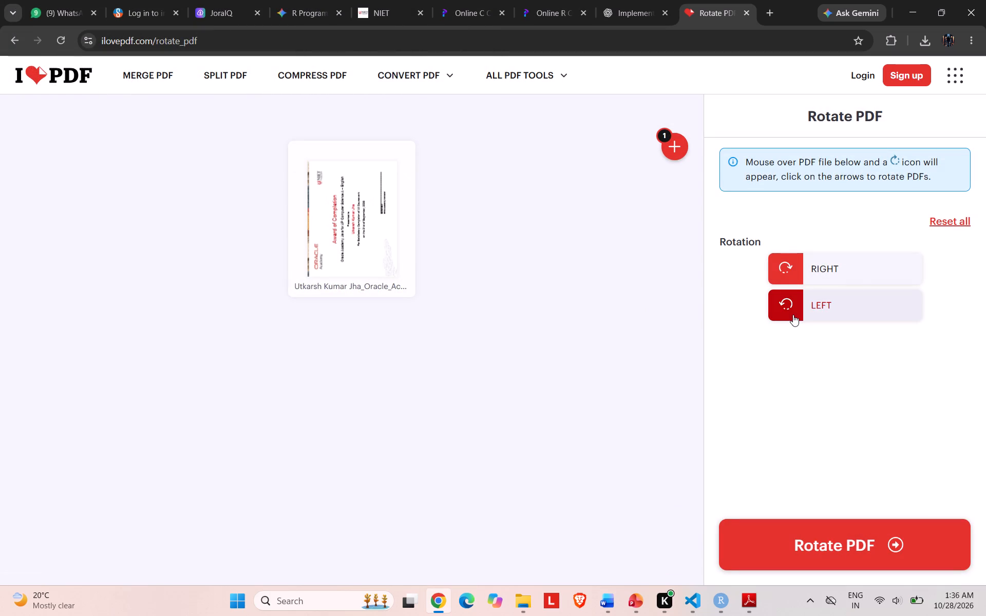
{"action": "left_click", "coordinate": [828, 544]}
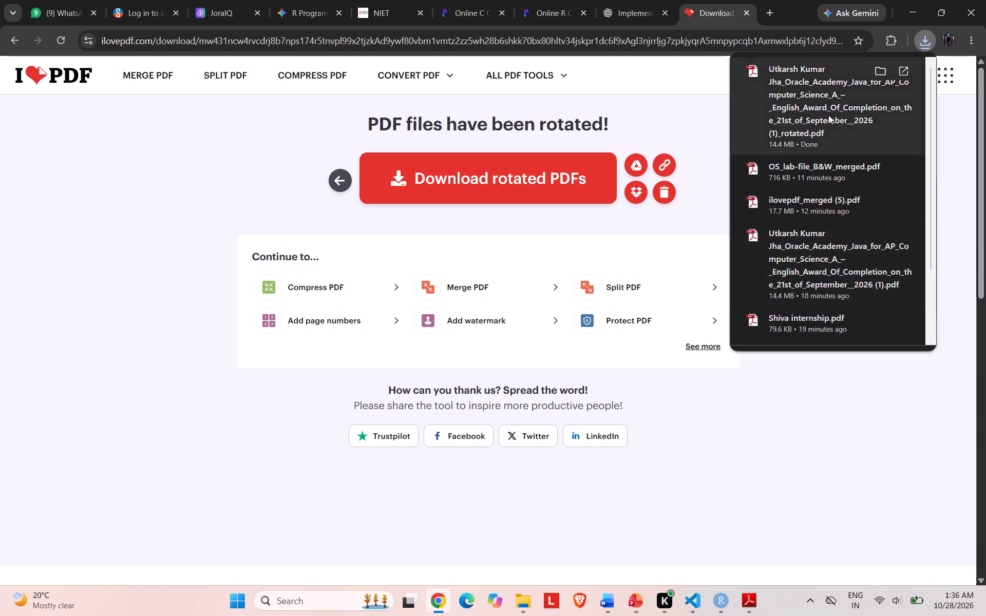
Show the downloaded rotated Oracle Academy certificate in its folder and rename it as for print.
{"action": "left_click", "coordinate": [881, 69]}
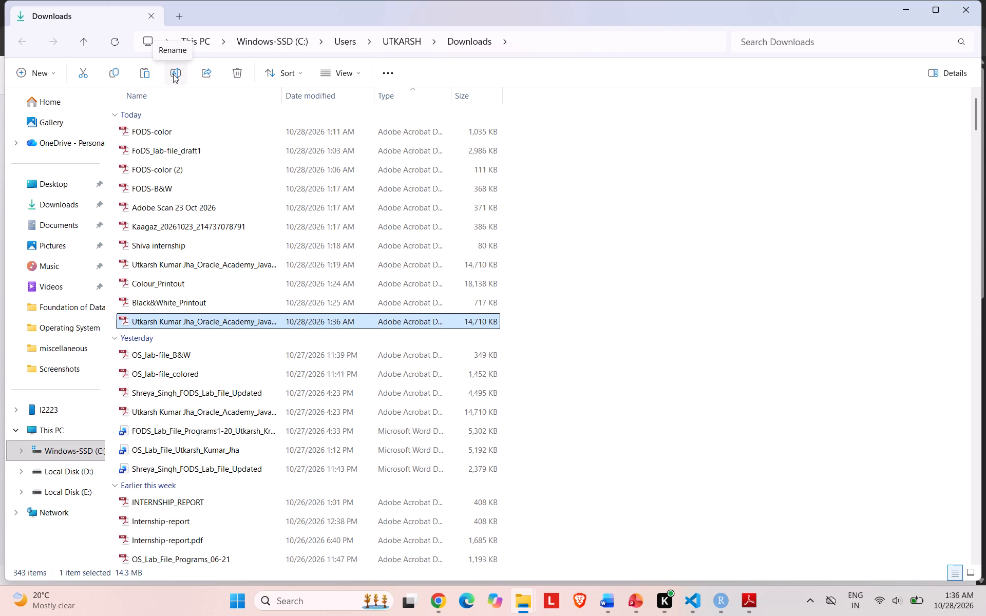
{"action": "left_click", "coordinate": [173, 74]}
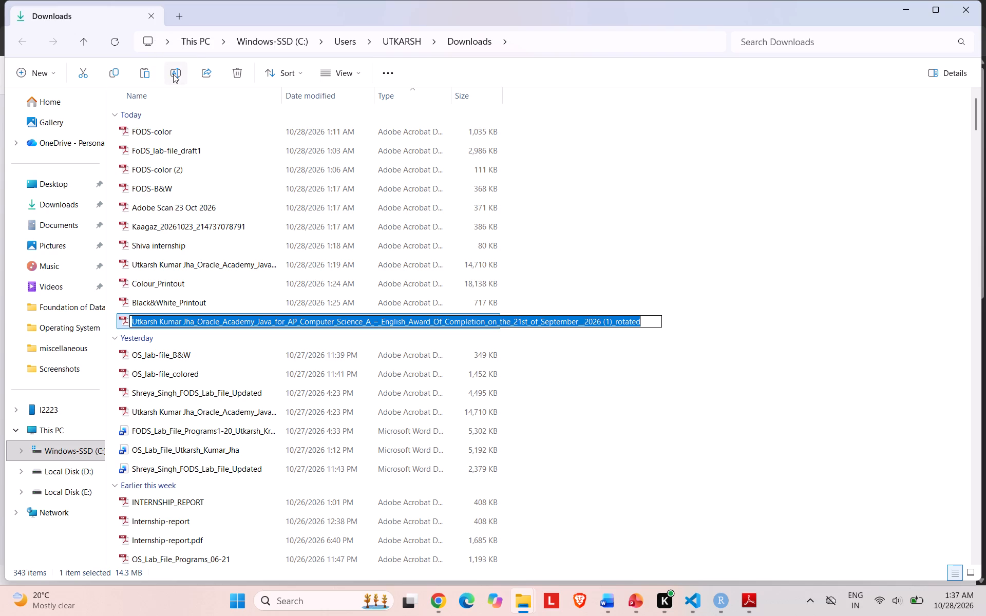
{"action": "type", "text": "for"}
{"action": "key", "text": "space"}
{"action": "type", "text": "pri"}
{"action": "type", "text": "nt"}
{"action": "key", "text": "Return"}
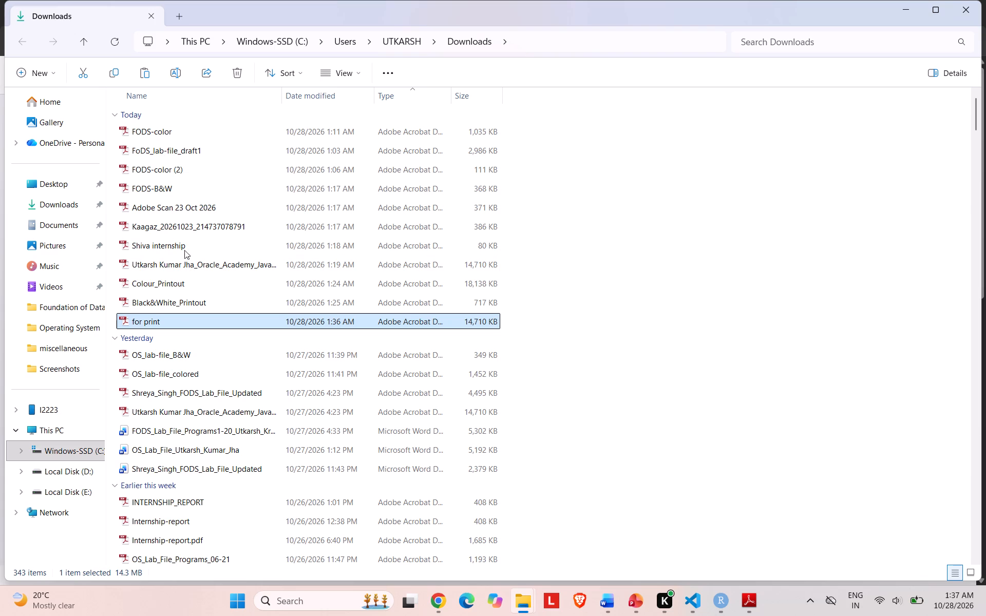
{"action": "double_click", "coordinate": [180, 228]}
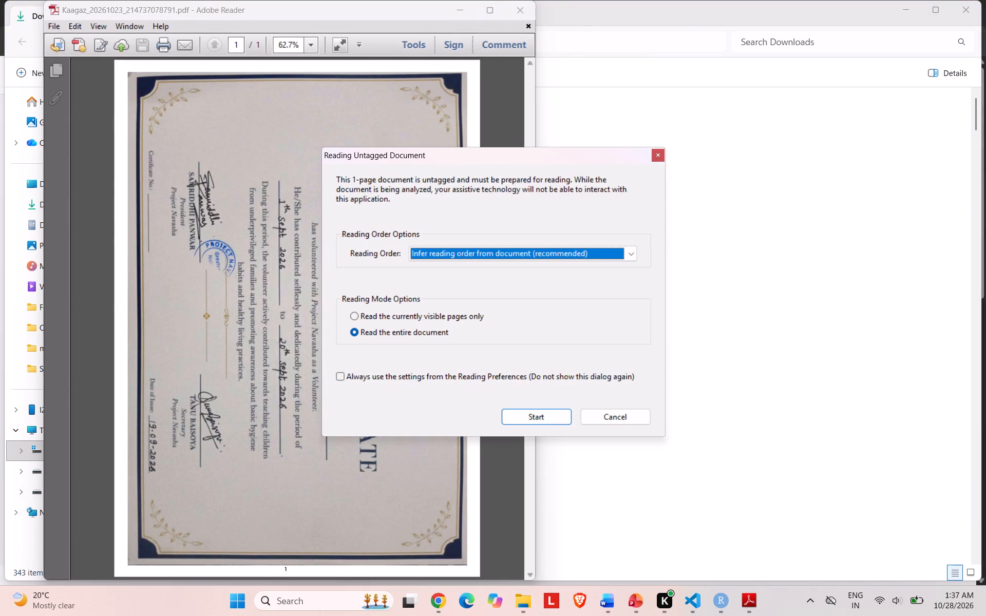
{"action": "left_click", "coordinate": [597, 414]}
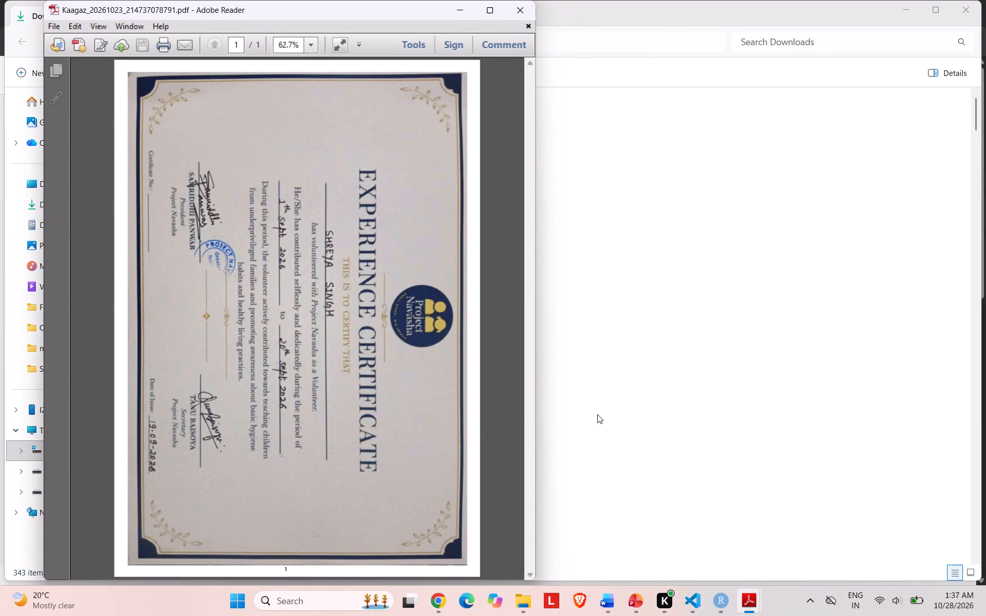
{"action": "left_click", "coordinate": [511, 17]}
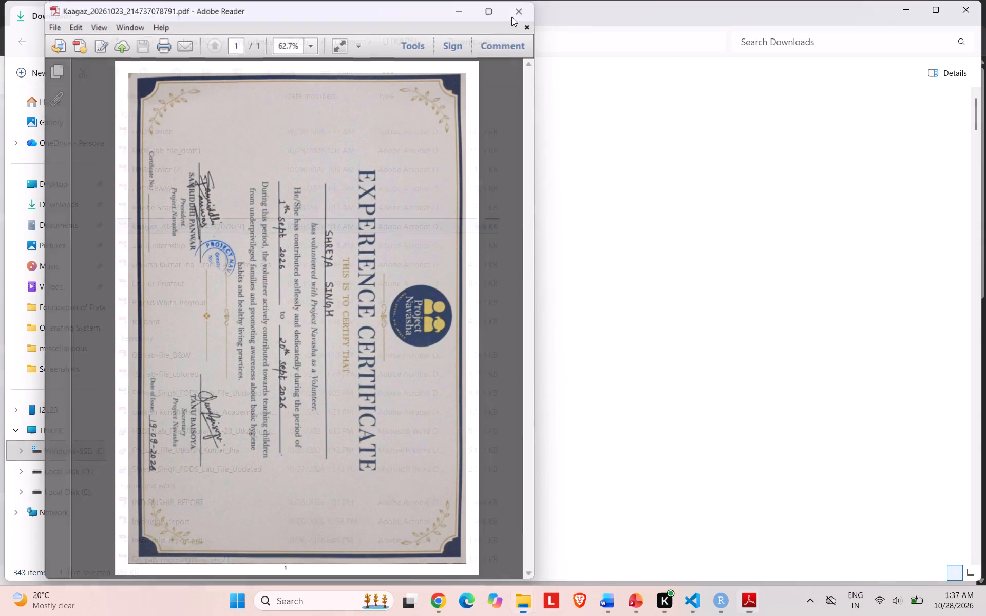
{"action": "double_click", "coordinate": [274, 213]}
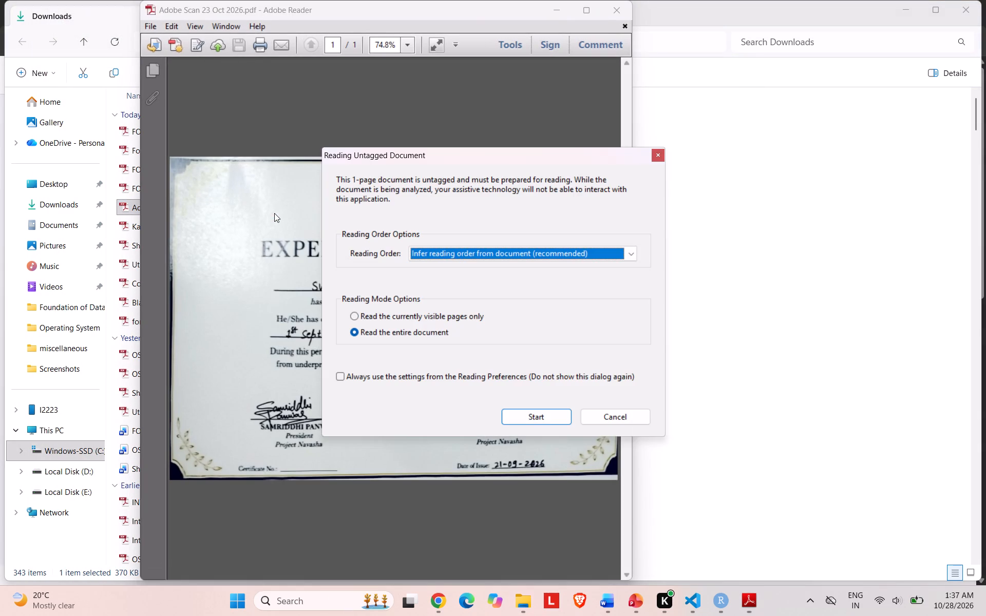
{"action": "left_click", "coordinate": [615, 420]}
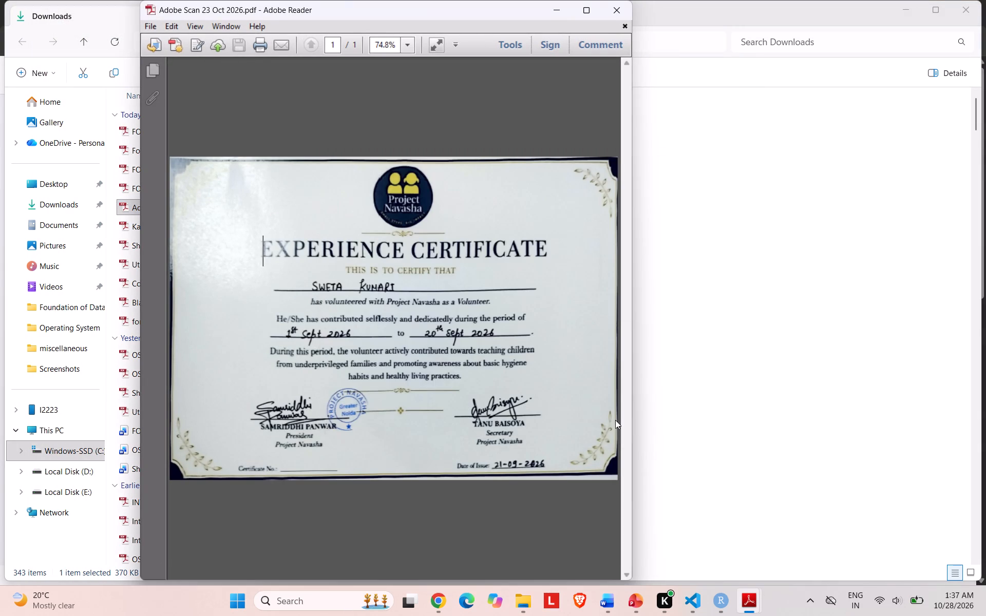
{"action": "left_click", "coordinate": [618, 8]}
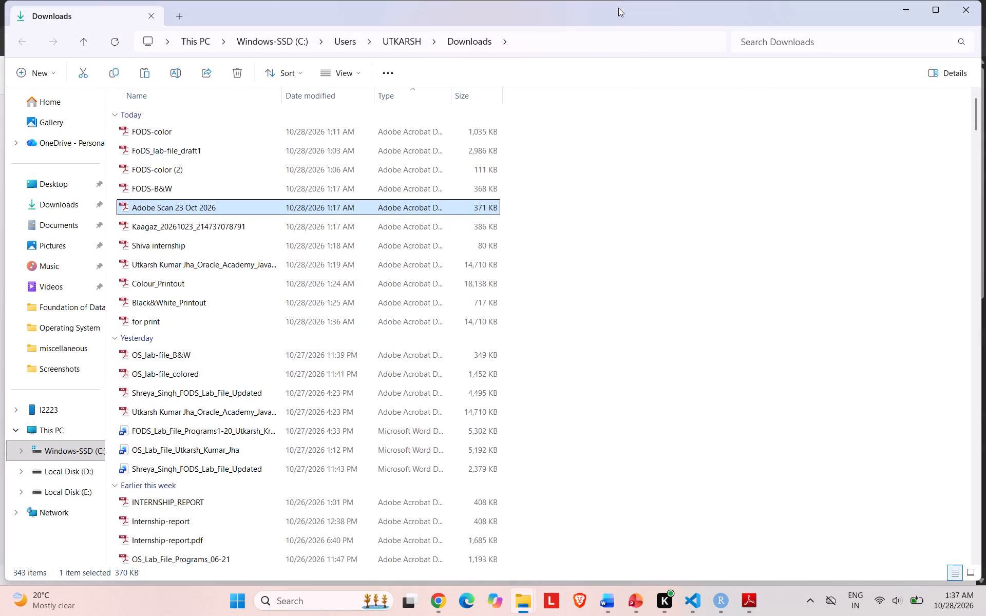
Back in Chrome, start a new iLovePDF rotation, load Adobe Scan 23 Oct 2026, rotate it left once, and generate the rotated file.
{"action": "left_click", "coordinate": [439, 601]}
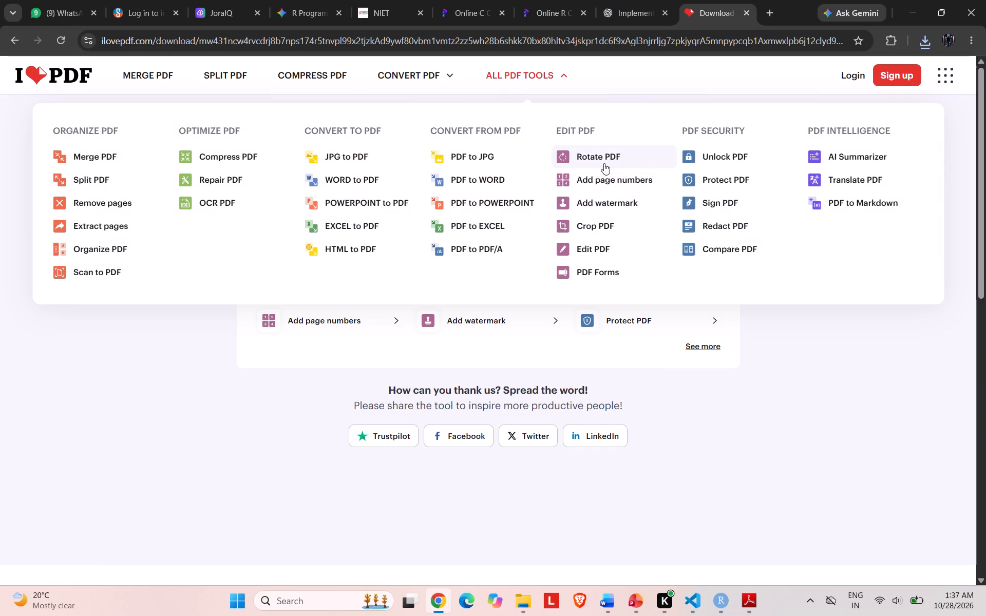
{"action": "left_click", "coordinate": [604, 163]}
{"action": "left_click", "coordinate": [511, 225]}
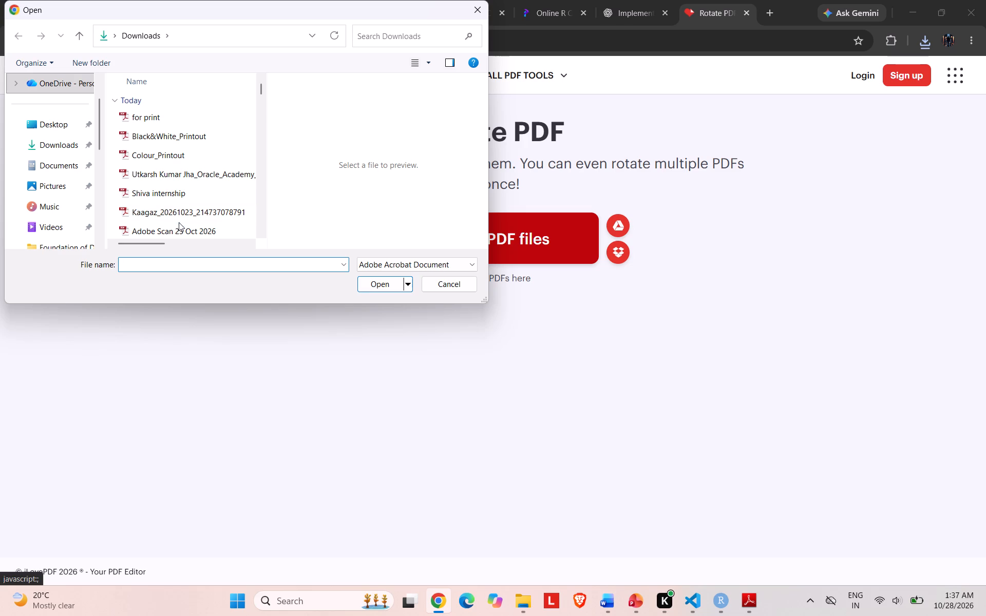
{"action": "left_click", "coordinate": [181, 227]}
{"action": "left_click", "coordinate": [363, 278]}
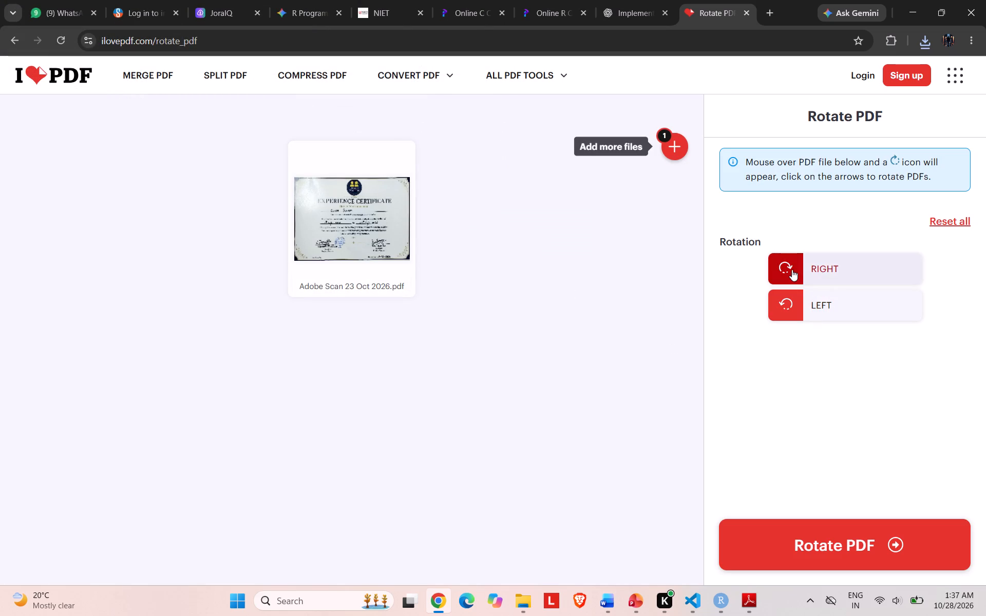
{"action": "left_click", "coordinate": [790, 302]}
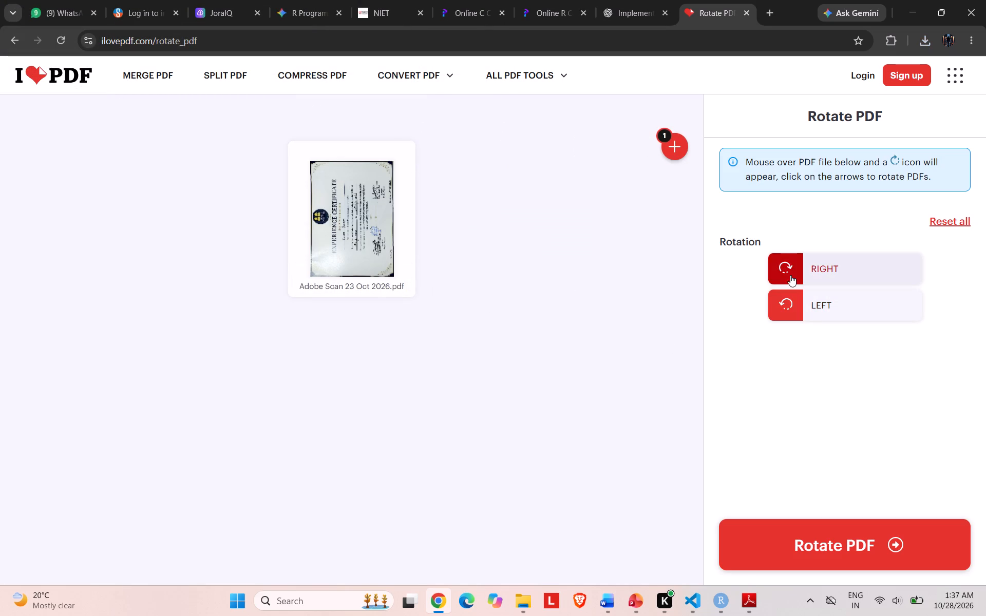
{"action": "left_click", "coordinate": [846, 545]}
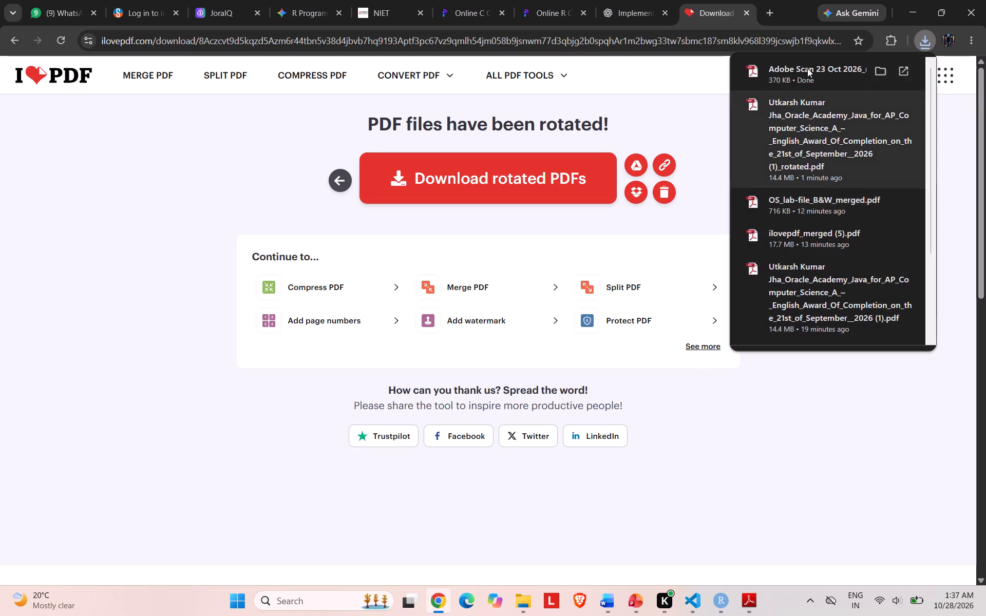
Show the downloaded rotated Adobe Scan PDF in its folder and rename it as for print 1.
{"action": "left_click", "coordinate": [874, 72]}
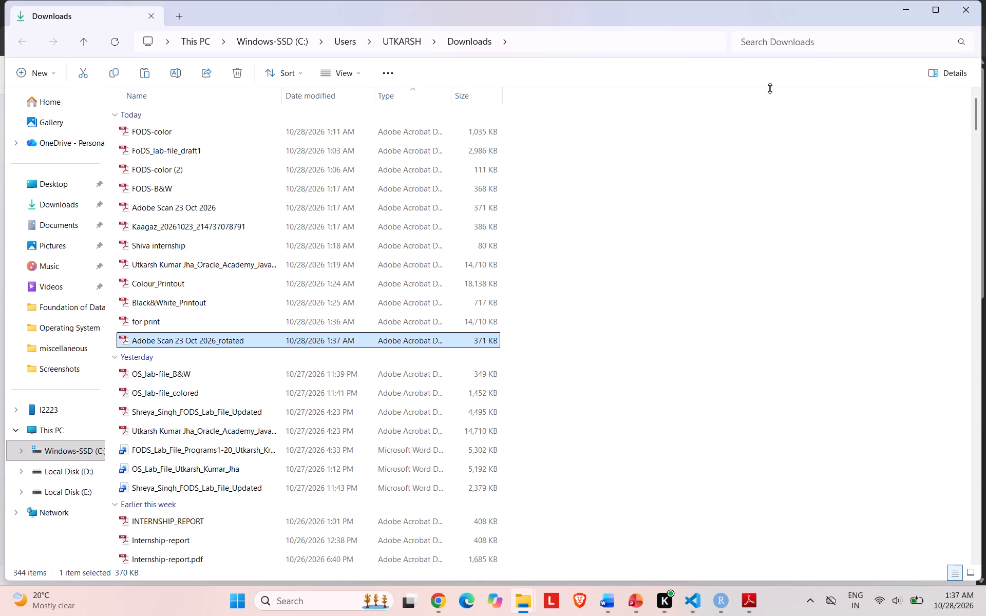
{"action": "left_click", "coordinate": [177, 78]}
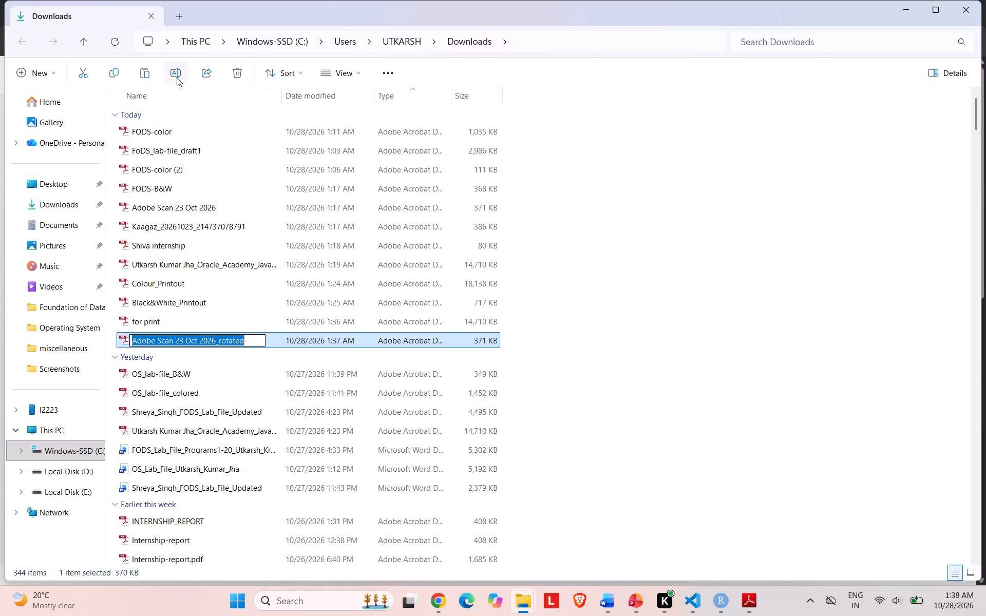
{"action": "type", "text": "for print"}
{"action": "key", "text": "space"}
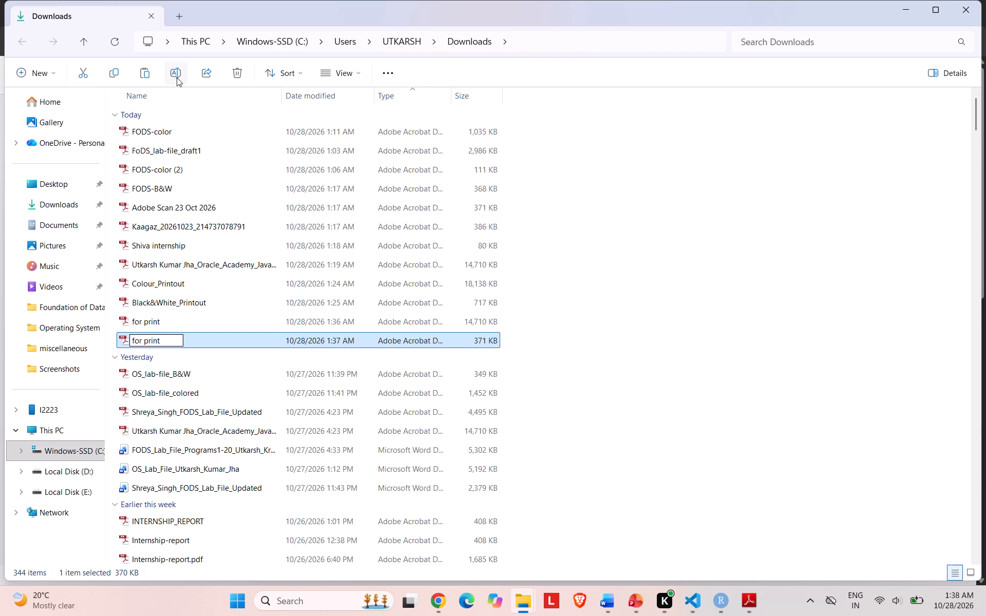
{"action": "key", "text": "1"}
{"action": "key", "text": "Return"}
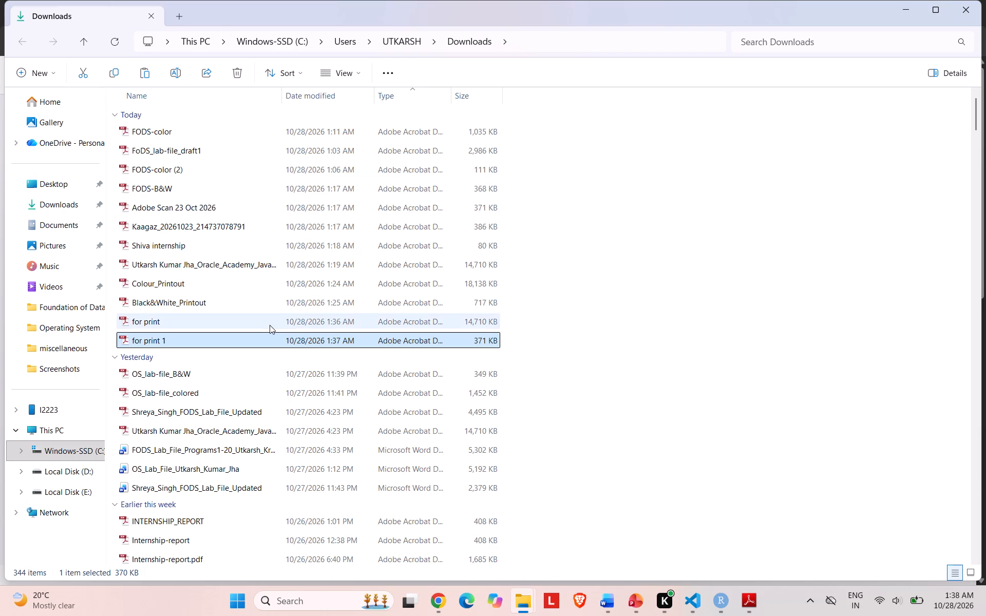
Switch back to Chrome, start an iLovePDF merge, and load the for print 1 and for print PDFs from Downloads.
{"action": "left_click", "coordinate": [436, 601]}
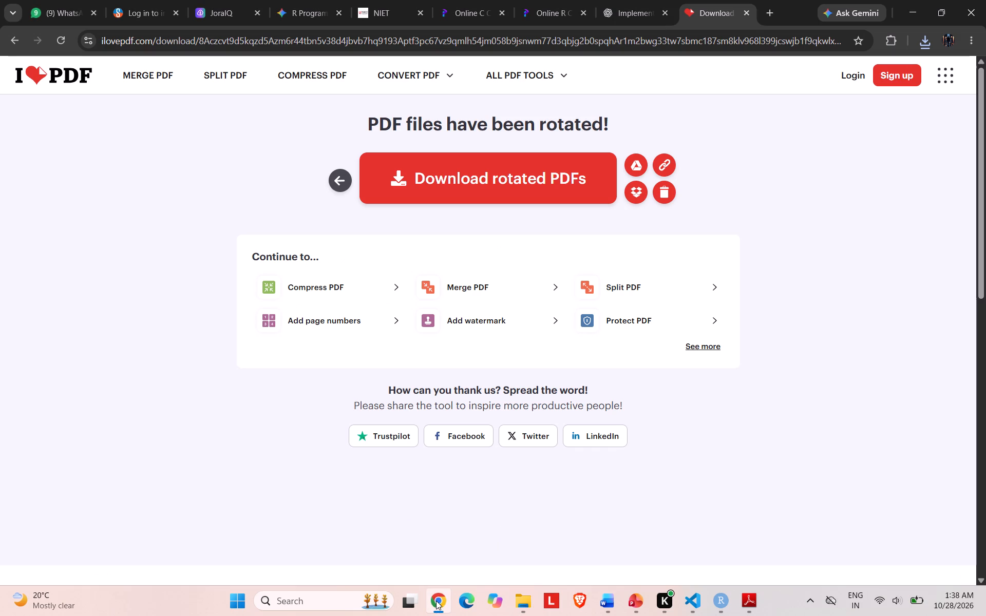
{"action": "left_click", "coordinate": [140, 65]}
{"action": "left_click", "coordinate": [149, 79]}
{"action": "left_click", "coordinate": [435, 214]}
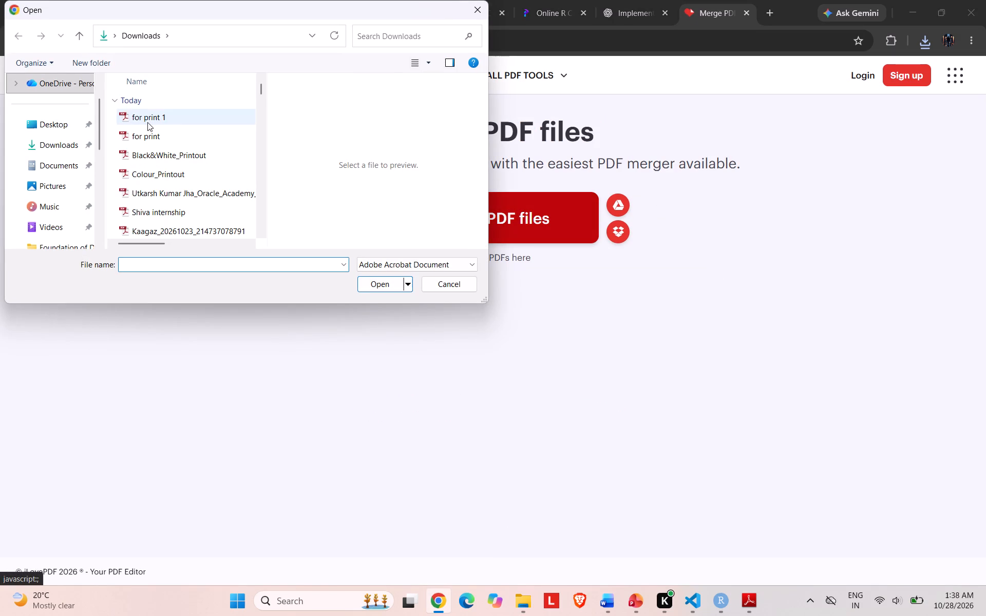
{"action": "left_click_drag", "start_coordinate": [114, 115], "coordinate": [130, 137]}
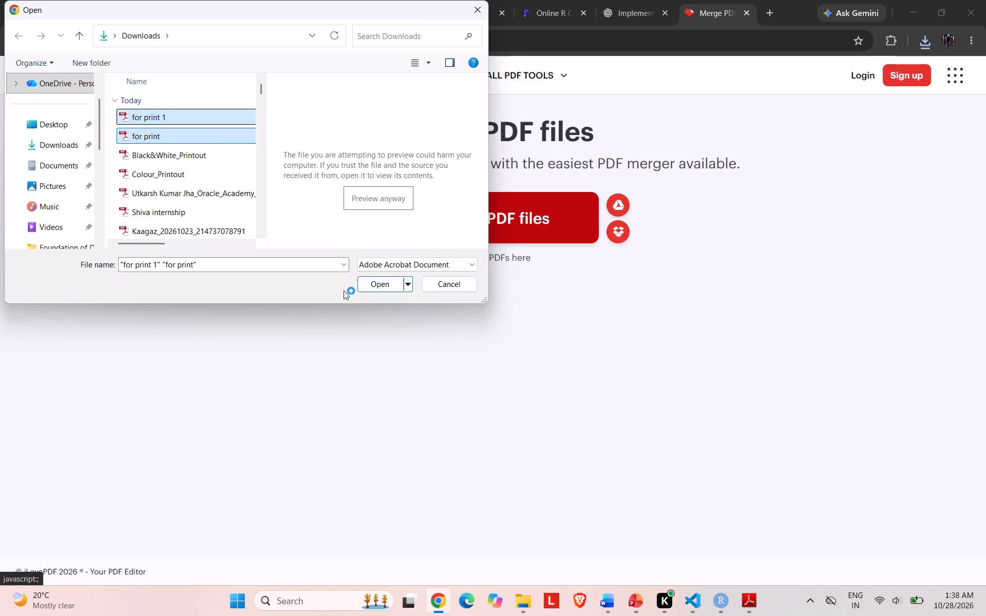
{"action": "left_click", "coordinate": [363, 287]}
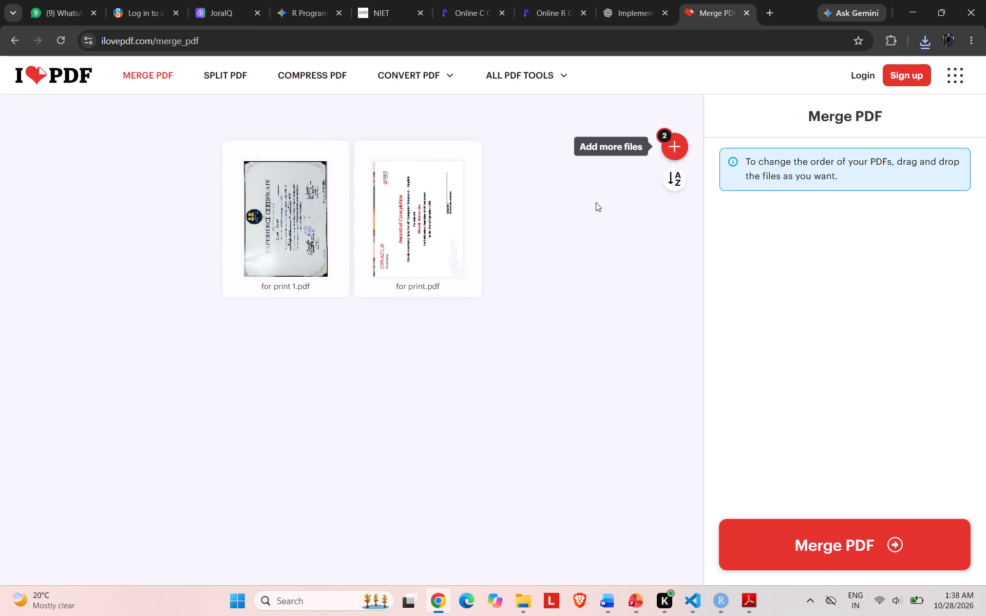
{"action": "left_click", "coordinate": [677, 150]}
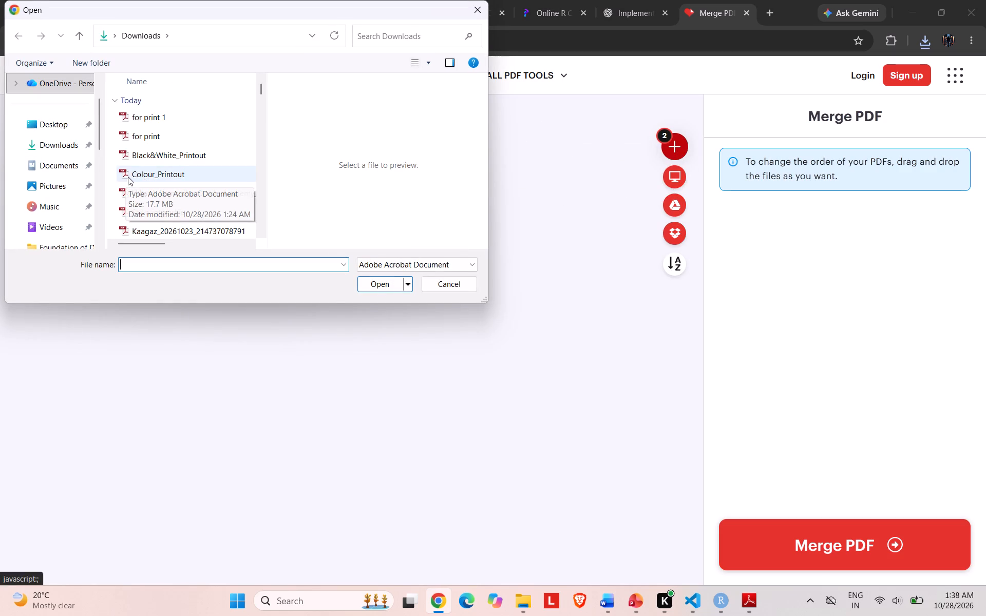
{"action": "scroll", "coordinate": [120, 175], "scroll_direction": "down", "scroll_amount": 1}
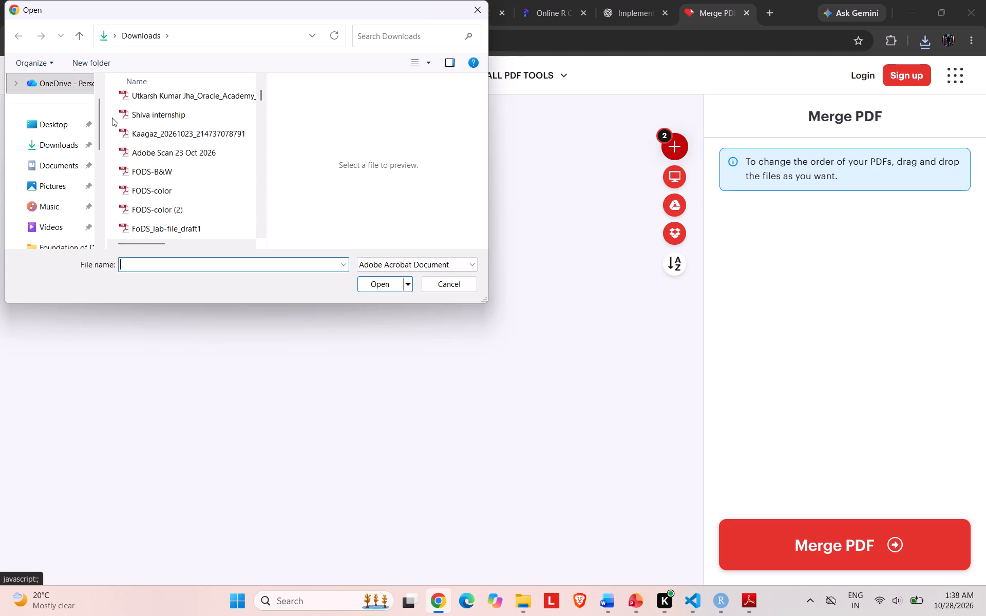
{"action": "left_click_drag", "start_coordinate": [112, 118], "coordinate": [139, 130]}
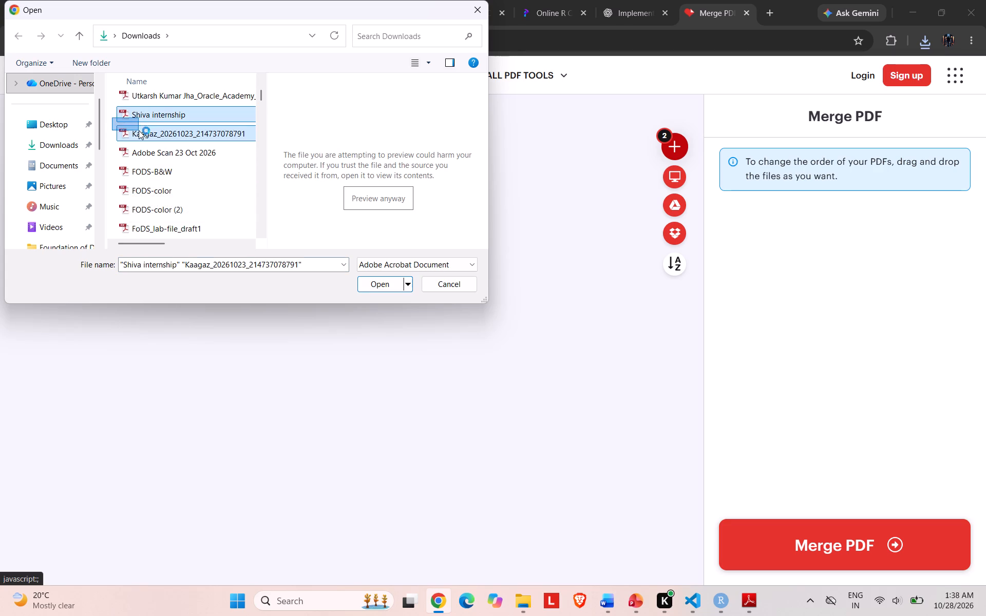
{"action": "left_click_drag", "start_coordinate": [139, 130], "coordinate": [140, 133]}
{"action": "left_click", "coordinate": [381, 281]}
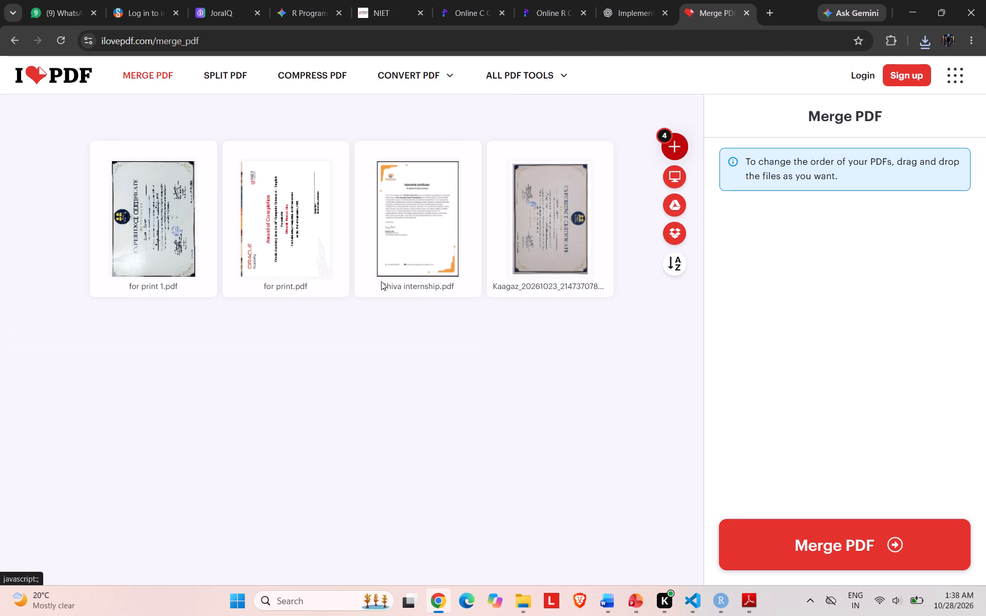
{"action": "left_click", "coordinate": [677, 148]}
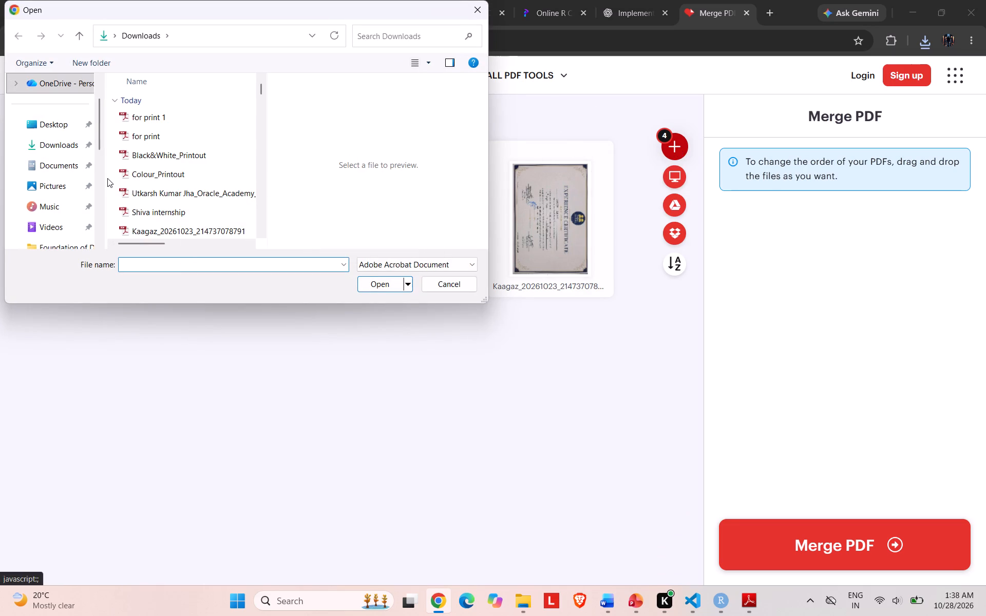
{"action": "scroll", "coordinate": [107, 178], "scroll_direction": "down", "scroll_amount": 2}
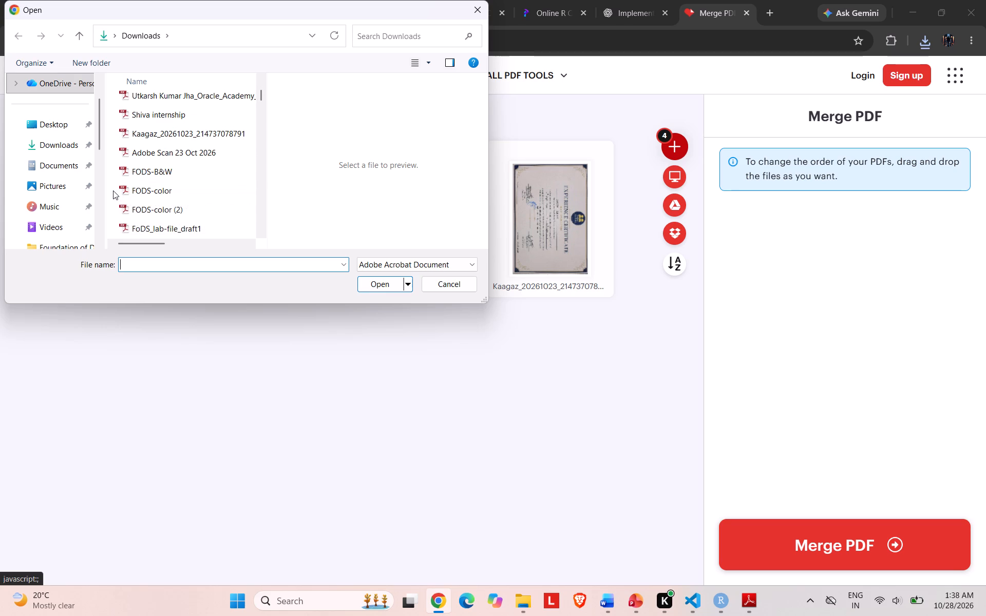
{"action": "left_click_drag", "start_coordinate": [113, 190], "coordinate": [131, 208]}
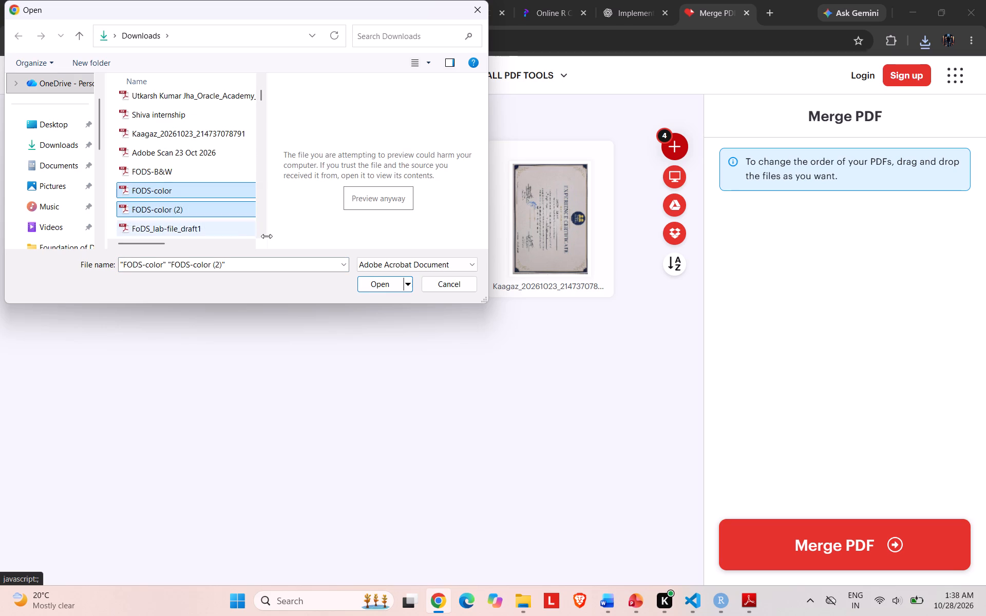
{"action": "left_click", "coordinate": [375, 278]}
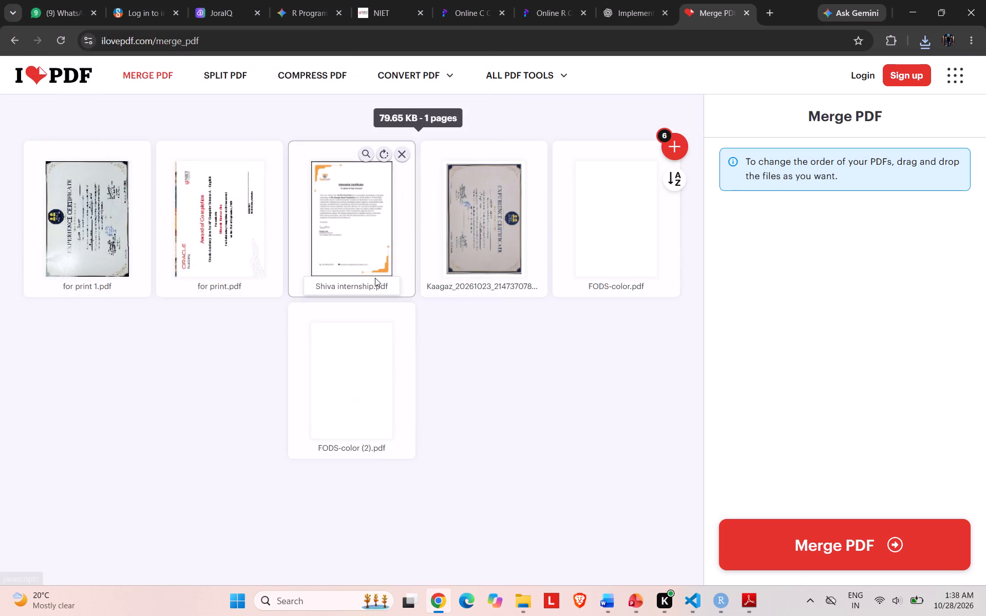
Add OS_lab-file_colored as the last file and merge all the loaded PDFs into one.
{"action": "left_click", "coordinate": [681, 150]}
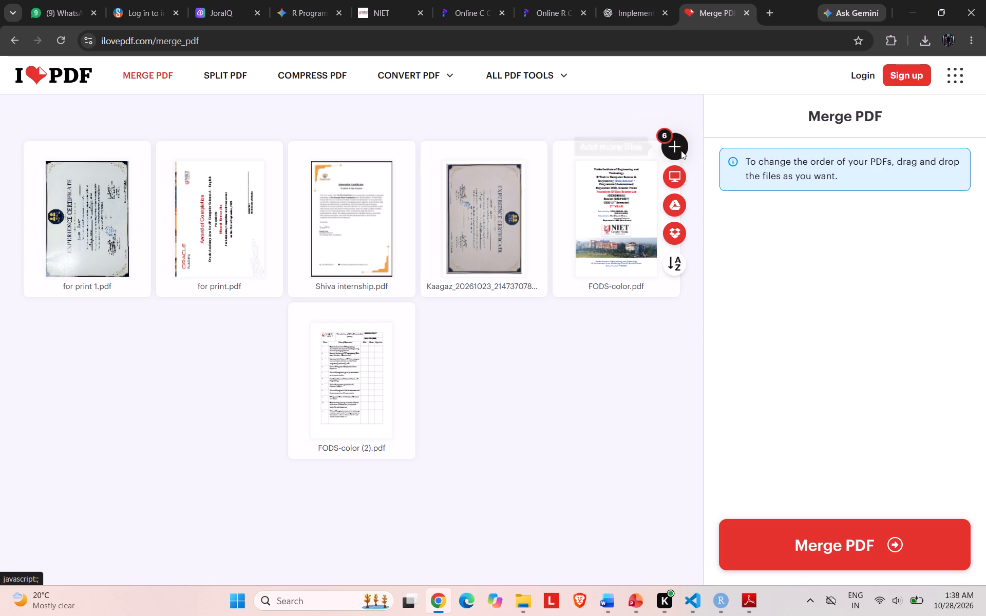
{"action": "scroll", "coordinate": [174, 213], "scroll_direction": "down", "scroll_amount": 1}
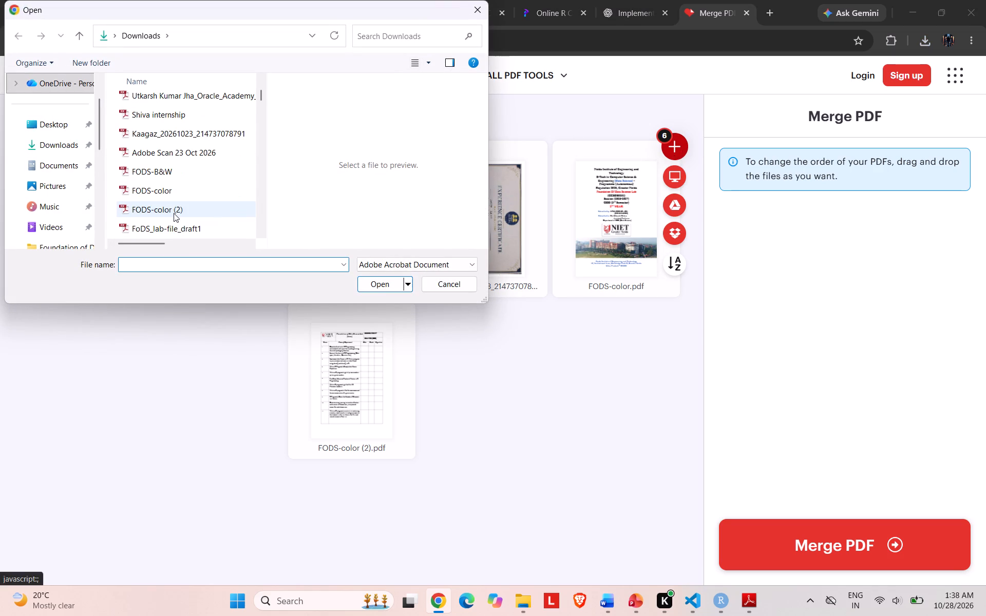
{"action": "scroll", "coordinate": [174, 213], "scroll_direction": "down", "scroll_amount": 1}
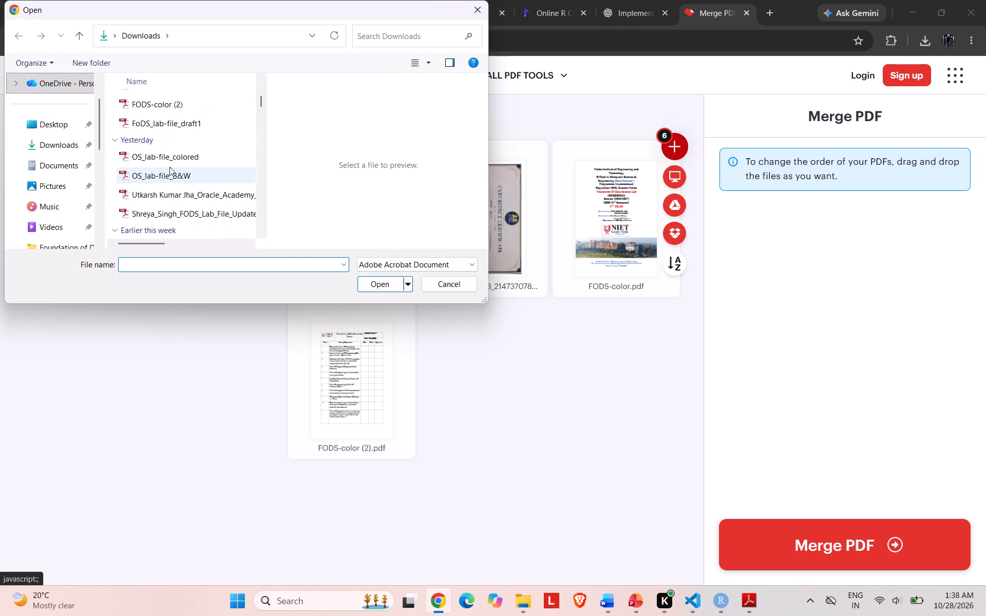
{"action": "left_click", "coordinate": [169, 163]}
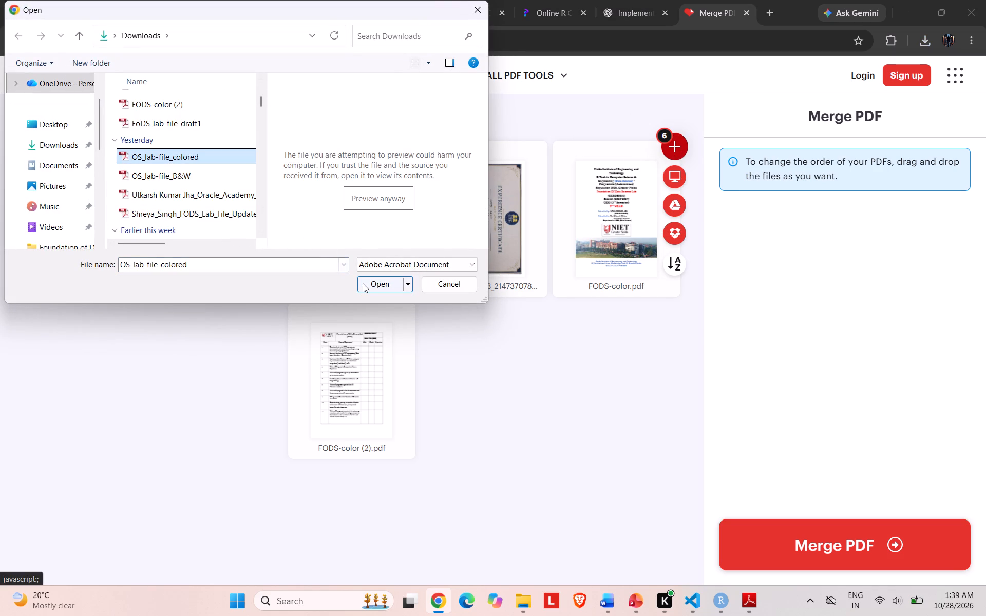
{"action": "left_click", "coordinate": [365, 283]}
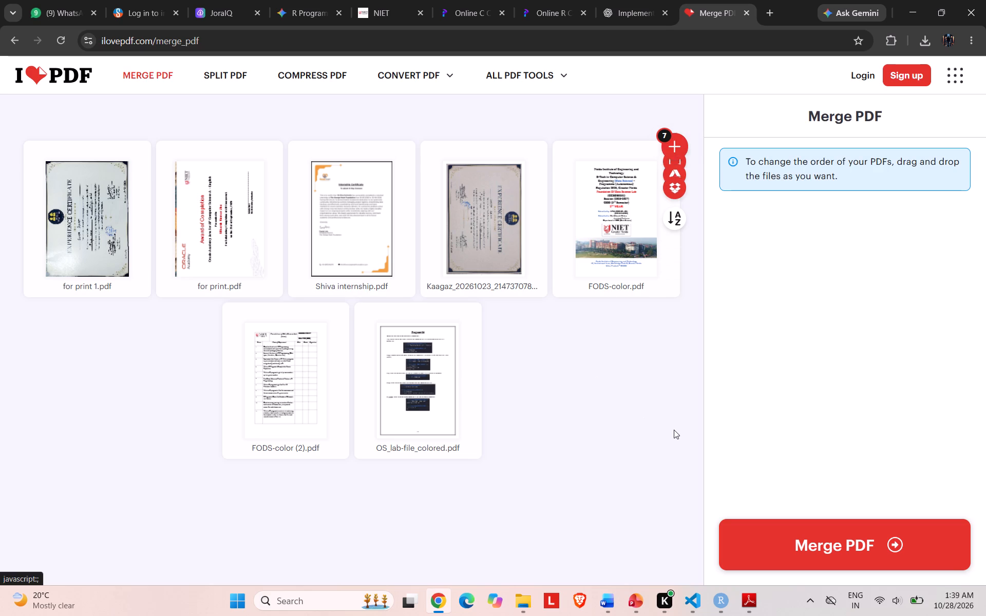
{"action": "left_click", "coordinate": [803, 548]}
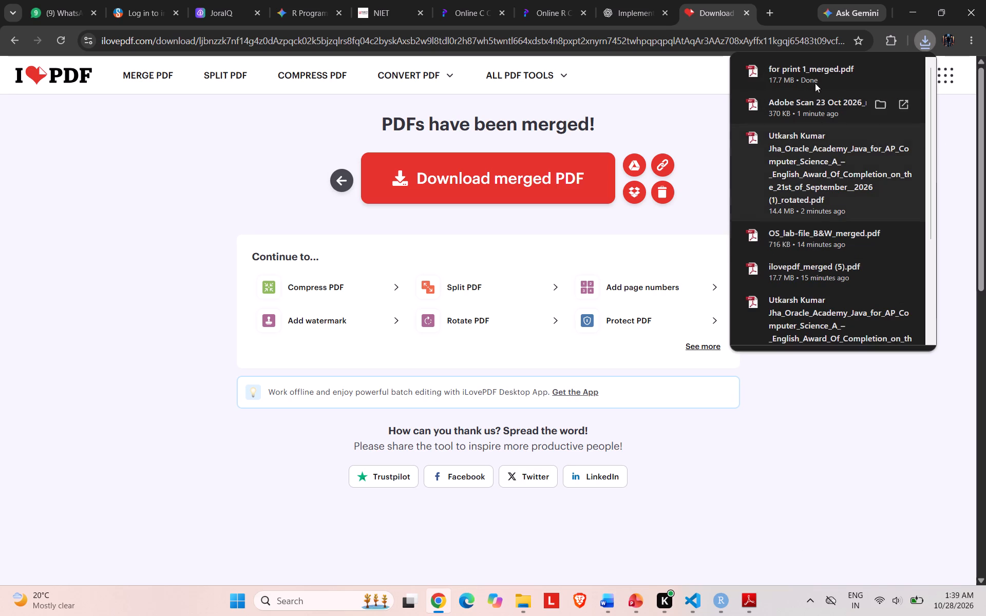
Show the downloaded for print 1_merged PDF in its folder, open it, and check its pages and the certificate orientation.
{"action": "left_click", "coordinate": [875, 72]}
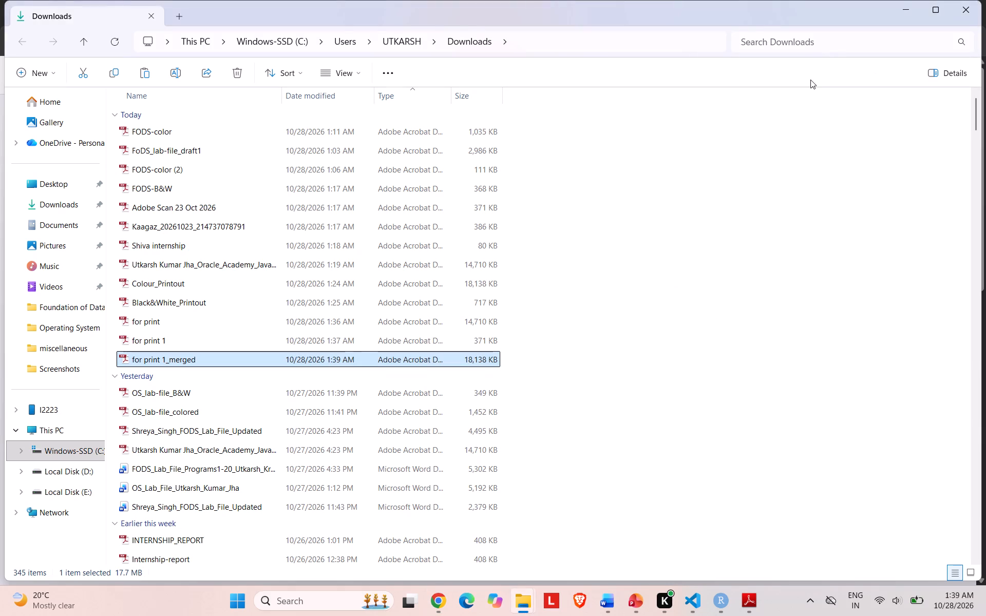
{"action": "double_click", "coordinate": [242, 356]}
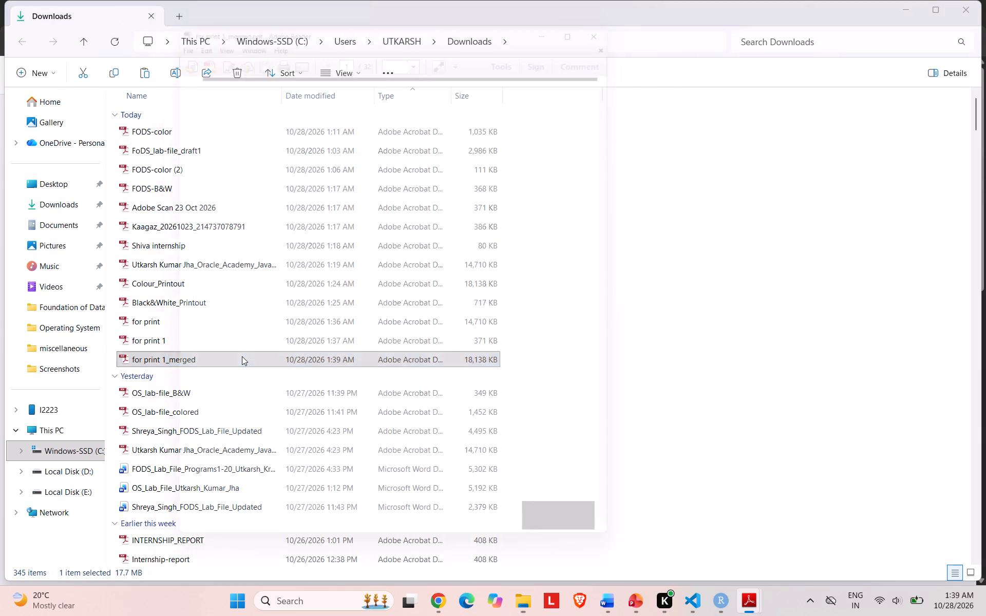
{"action": "scroll", "coordinate": [348, 390], "scroll_direction": "down", "scroll_amount": 3}
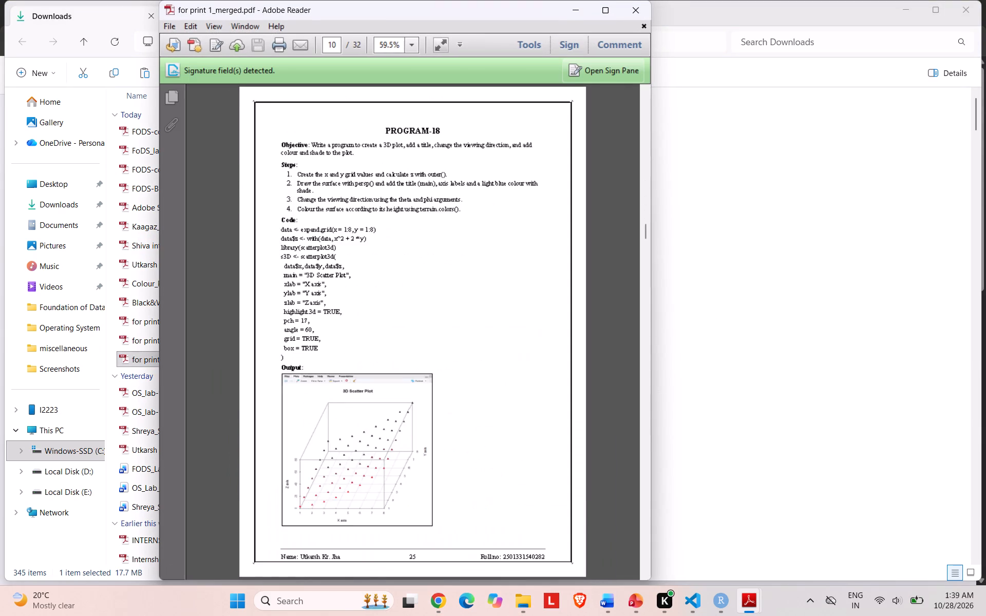
{"action": "scroll", "coordinate": [348, 390], "scroll_direction": "down", "scroll_amount": 12}
{"action": "scroll", "coordinate": [348, 390], "scroll_direction": "up", "scroll_amount": 4}
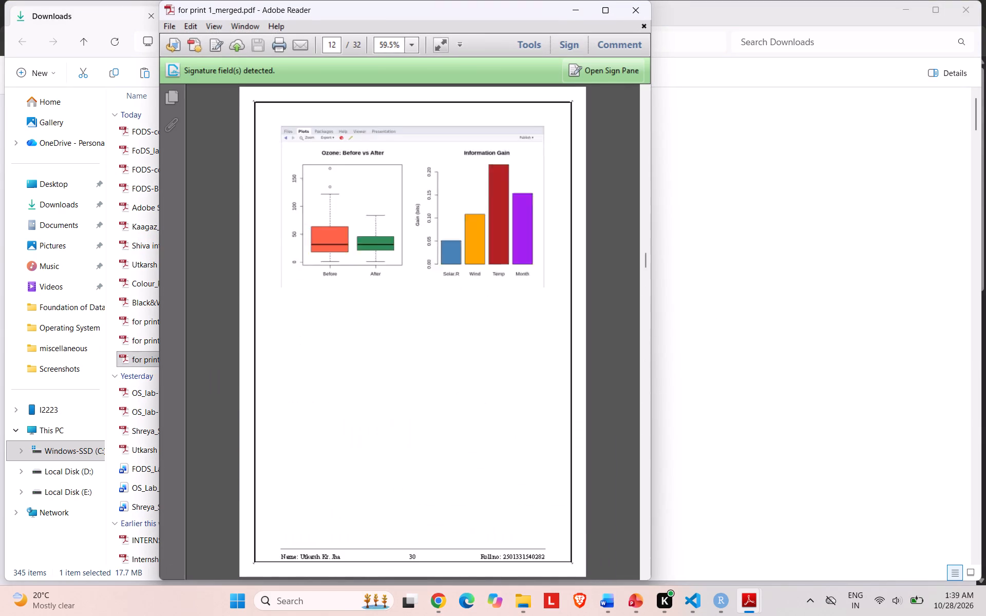
{"action": "scroll", "coordinate": [348, 390], "scroll_direction": "up", "scroll_amount": 1}
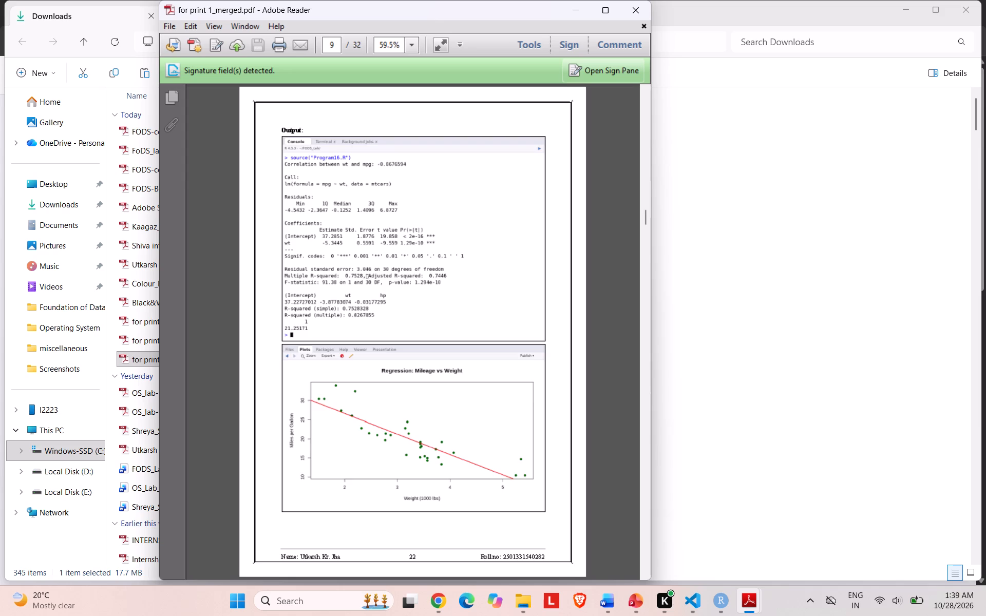
{"action": "scroll", "coordinate": [374, 215], "scroll_direction": "up", "scroll_amount": 6}
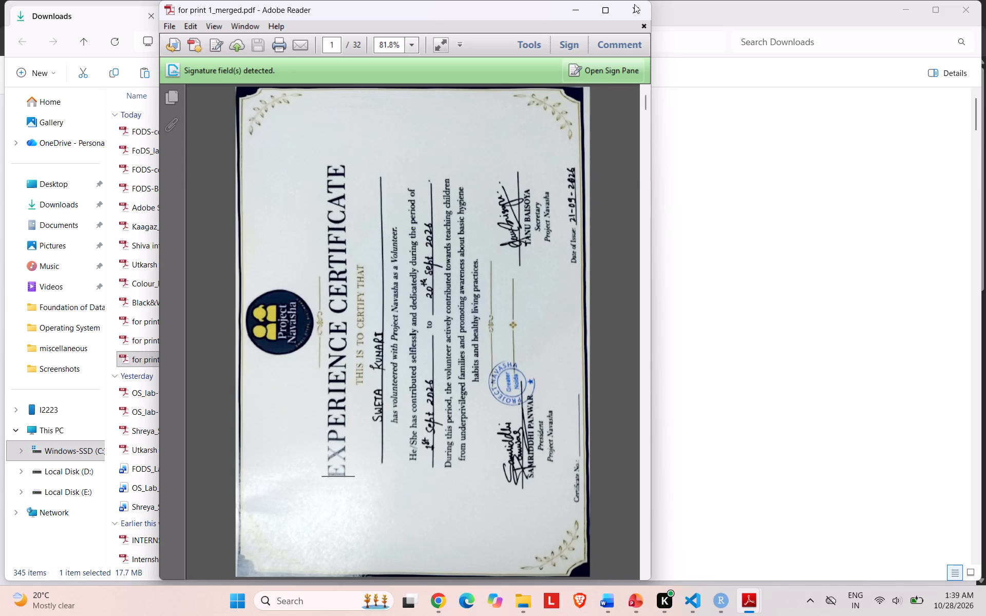
Close the merged PDF and rename the for print 1_merged file in Downloads as Coloured_Printout.
{"action": "left_click", "coordinate": [642, 7]}
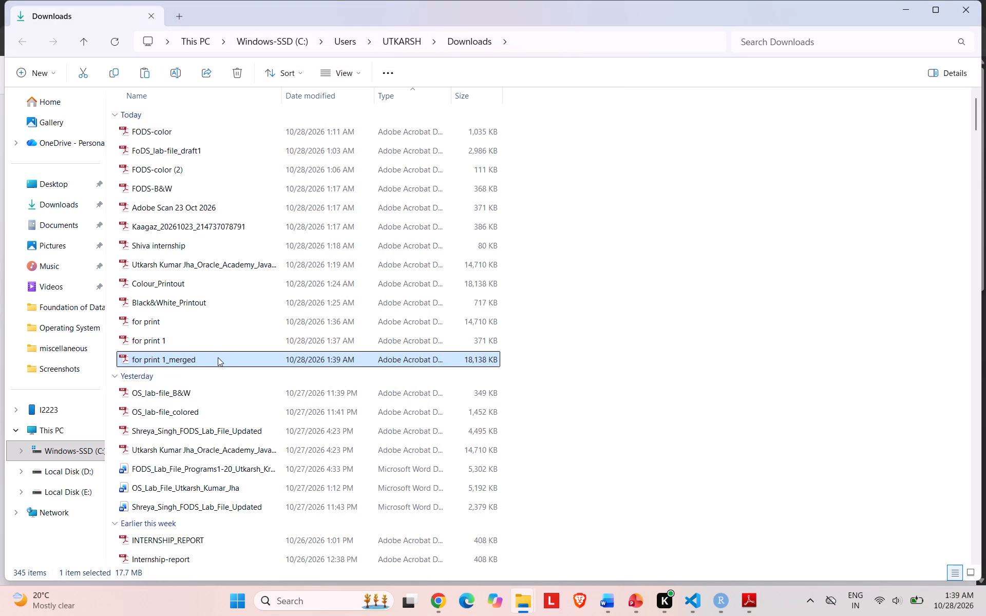
{"action": "left_click", "coordinate": [172, 72]}
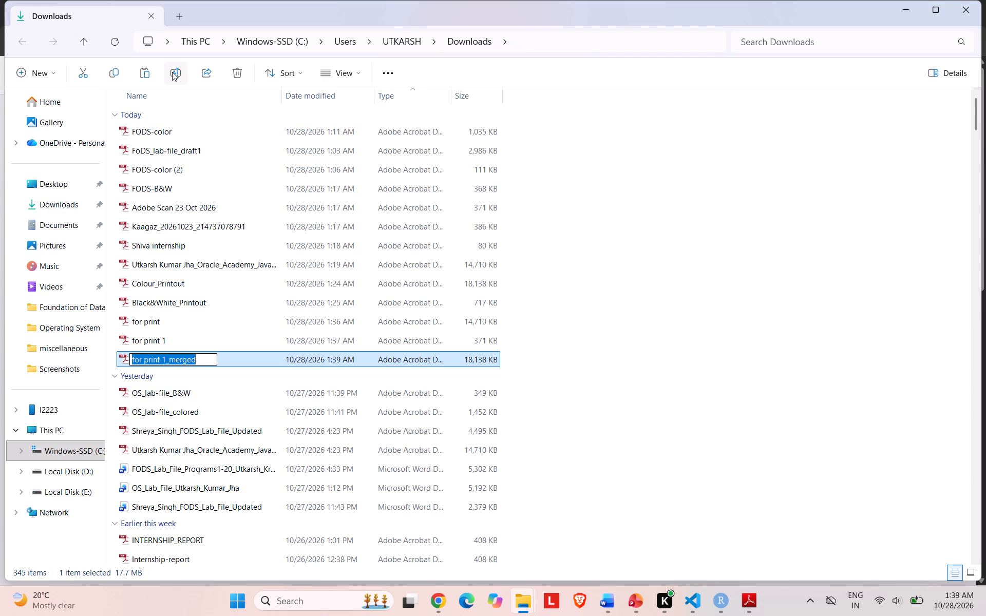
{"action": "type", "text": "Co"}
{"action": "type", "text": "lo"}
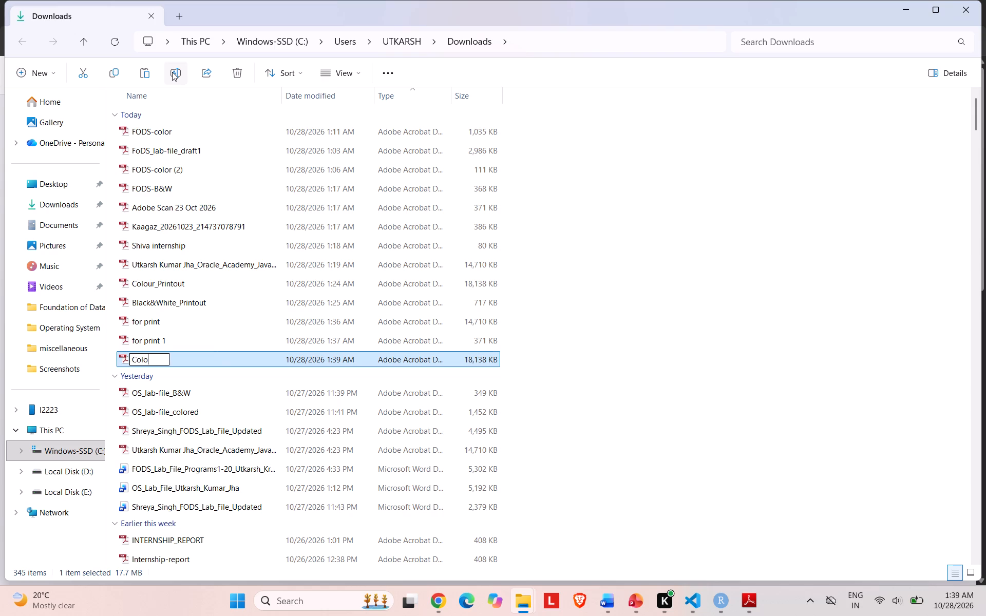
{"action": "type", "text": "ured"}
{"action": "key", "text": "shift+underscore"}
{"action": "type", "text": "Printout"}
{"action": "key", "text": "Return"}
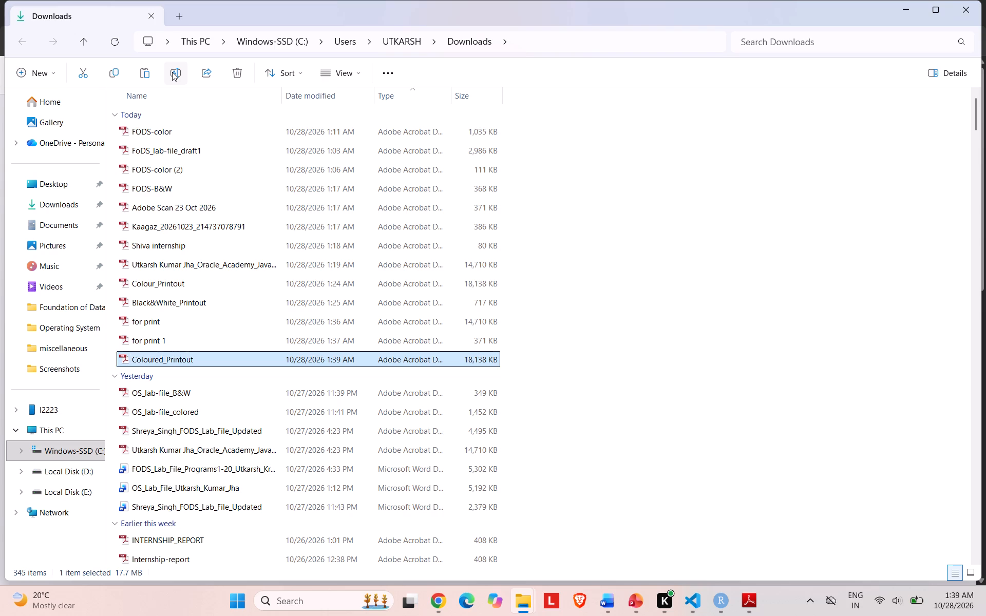
Copy the Coloured_Printout file from Downloads and switch to Chrome.
{"action": "left_click", "coordinate": [110, 76]}
{"action": "left_click", "coordinate": [442, 603]}
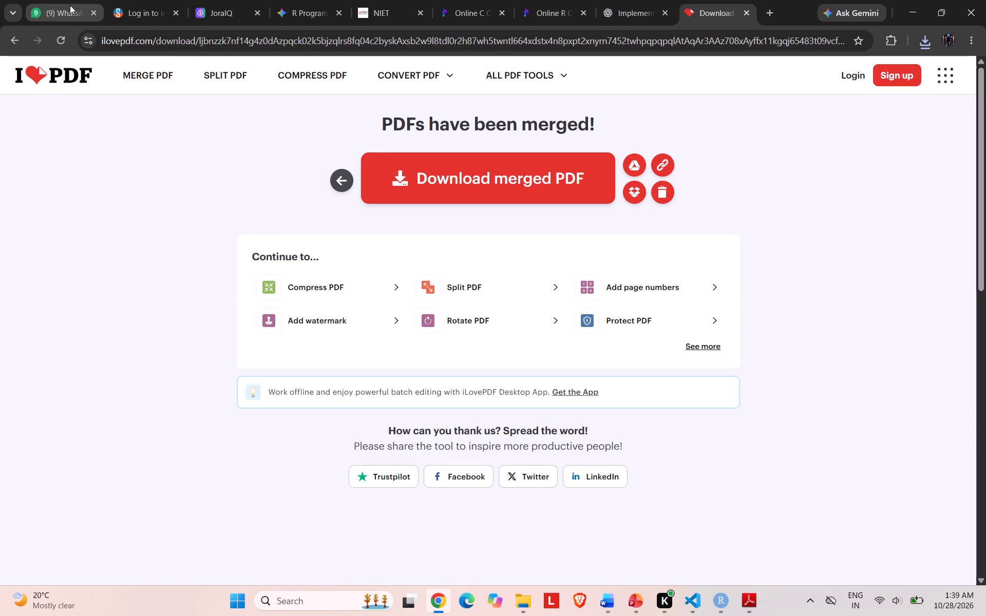